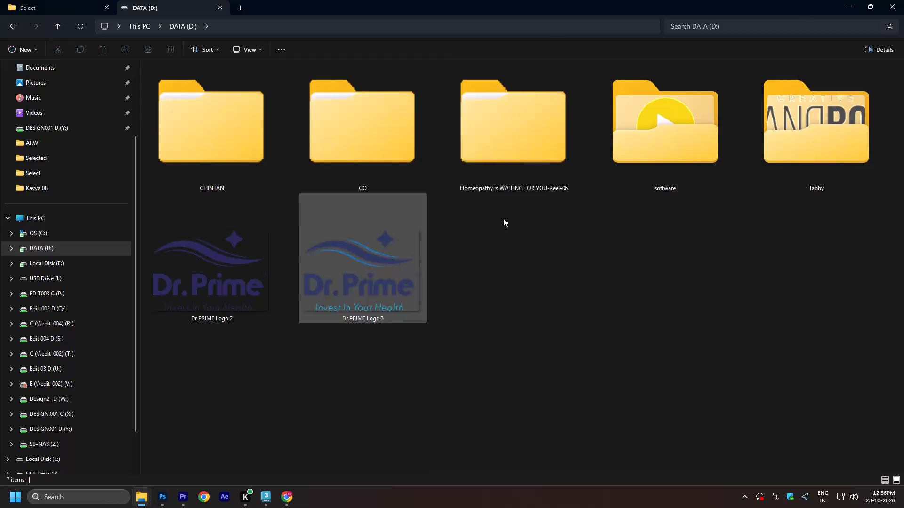
Create a folder named 23-10-2026 inside the DR-Prime folder under Tabby on the DATA (D:) drive.
double_click(845, 115)
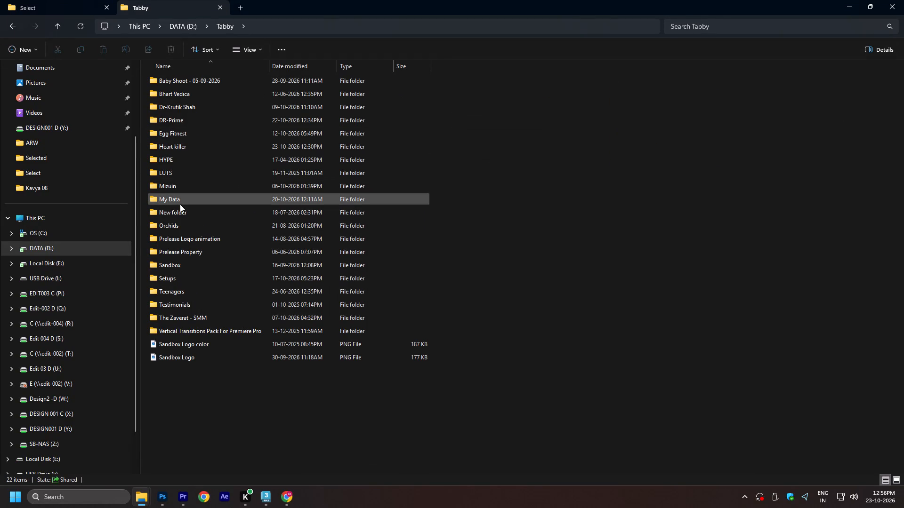
left_click(180, 204)
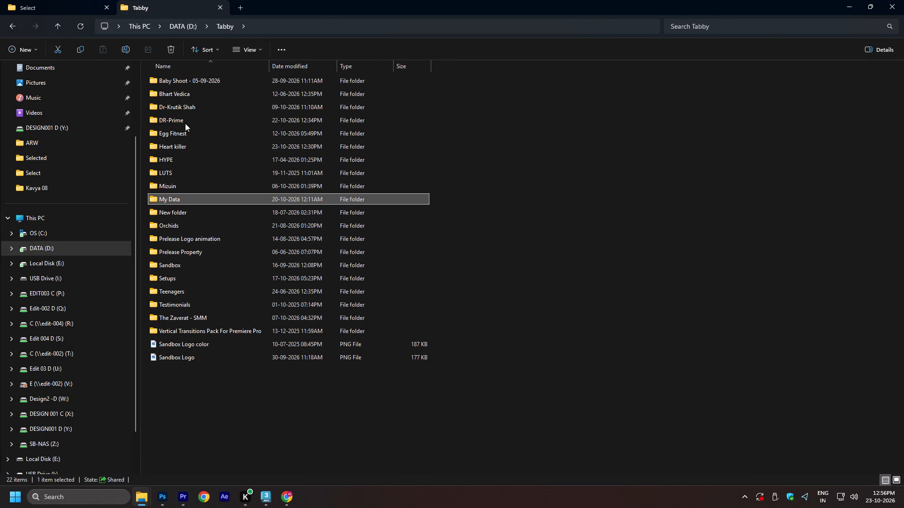
double_click(185, 123)
left_click(213, 217)
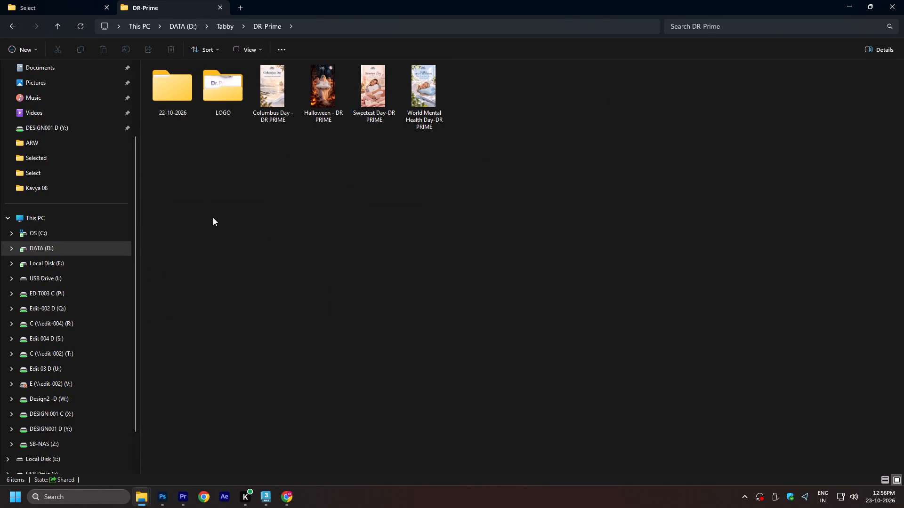
key("ctrl+shift+n")
type("2310")
key("BackSpace")
key("BackSpace")
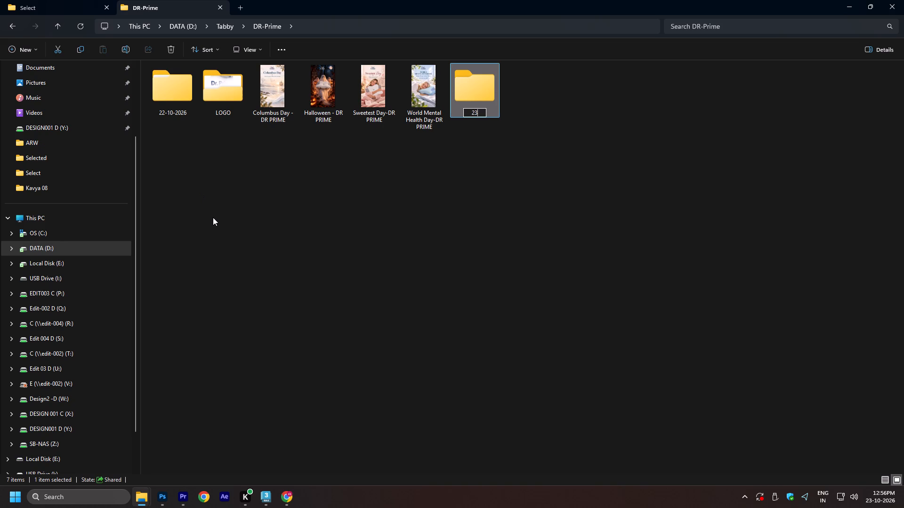
type("-10-20")
type("26")
key("Return")
Inside the 23-10-2026 folder, create a subfolder named For 3d and open it.
key("Return")
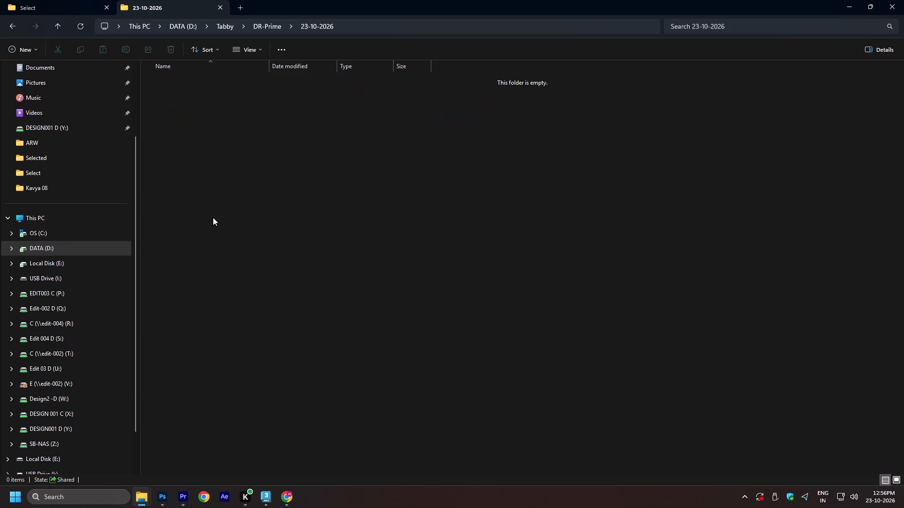
key("ctrl+shift+n")
type("For")
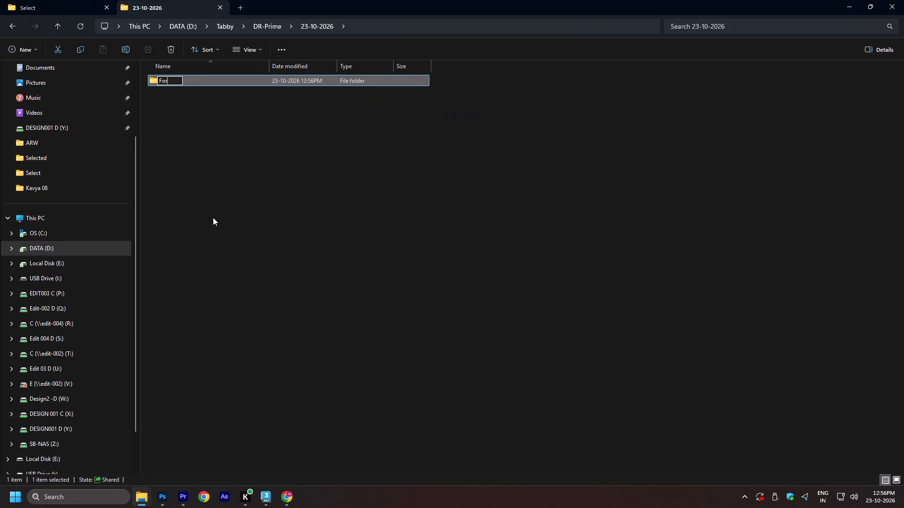
key("space")
type("3d")
key("Return")
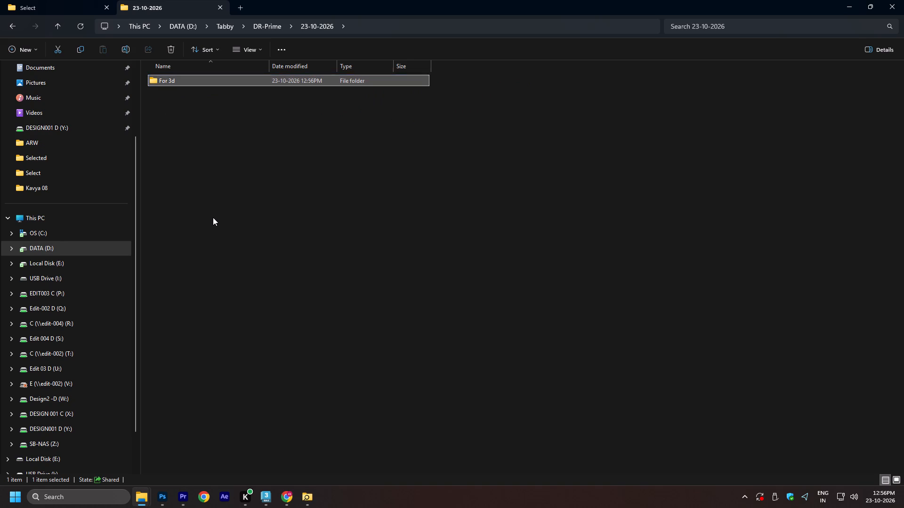
key("Return")
In a new file window, open DCIM\100MSDCF on Local Disk (E:) and go to the last photos.
key("ctrl+n")
left_click(39, 220)
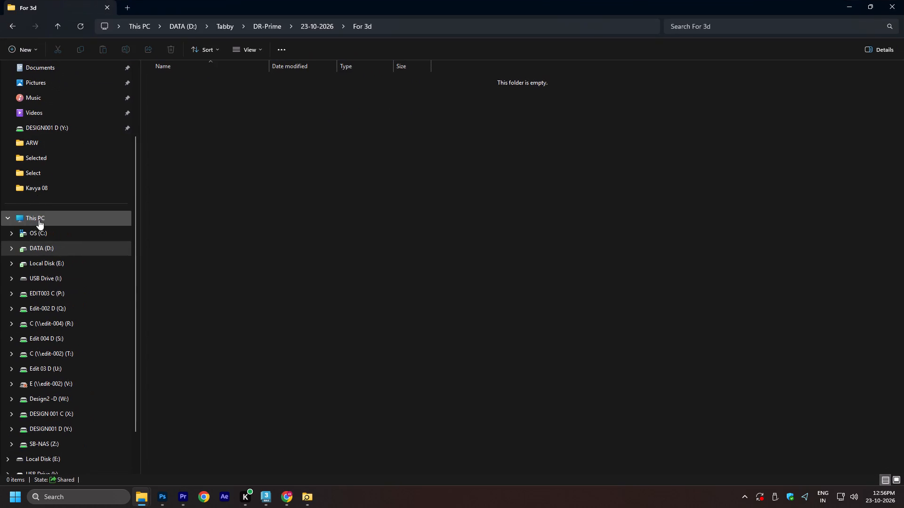
double_click(430, 81)
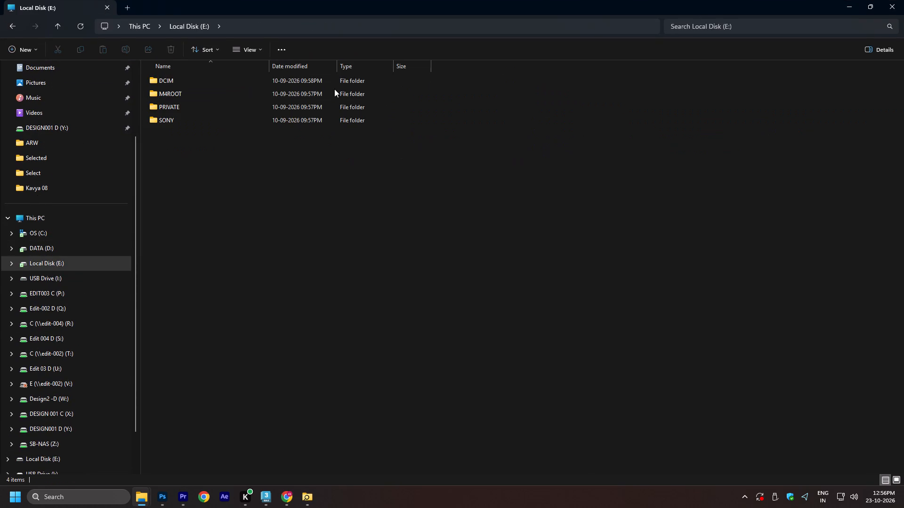
double_click(173, 86)
double_click(181, 83)
scroll(373, 303, "down", 3)
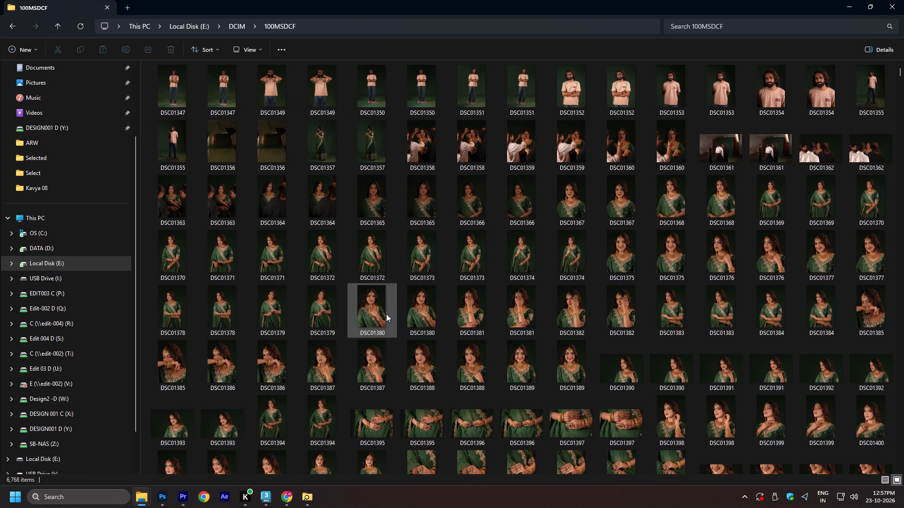
scroll(386, 314, "down", 5)
scroll(637, 238, "down", 8)
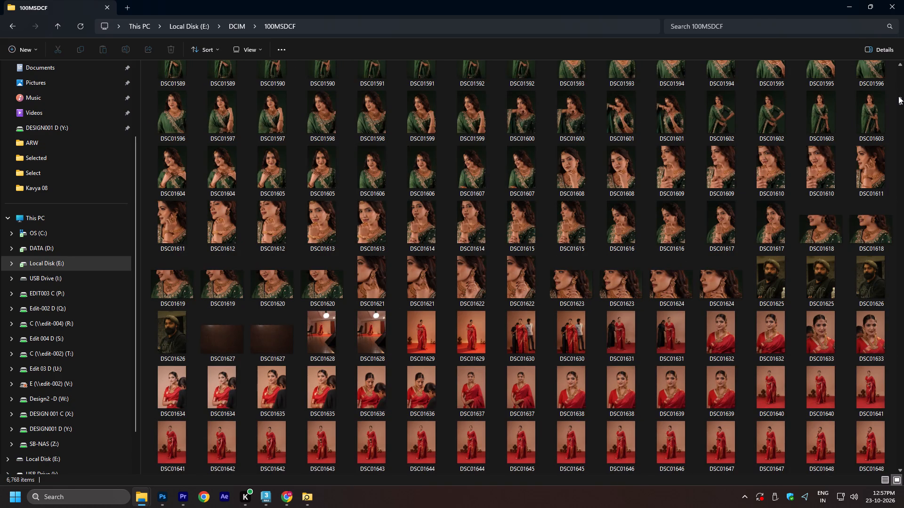
left_click_drag(899, 100, 897, 476)
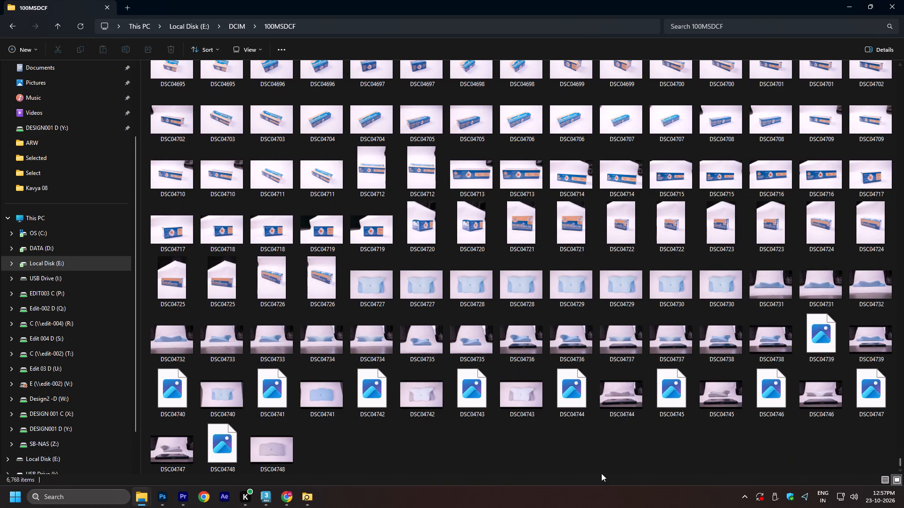
left_click(601, 473)
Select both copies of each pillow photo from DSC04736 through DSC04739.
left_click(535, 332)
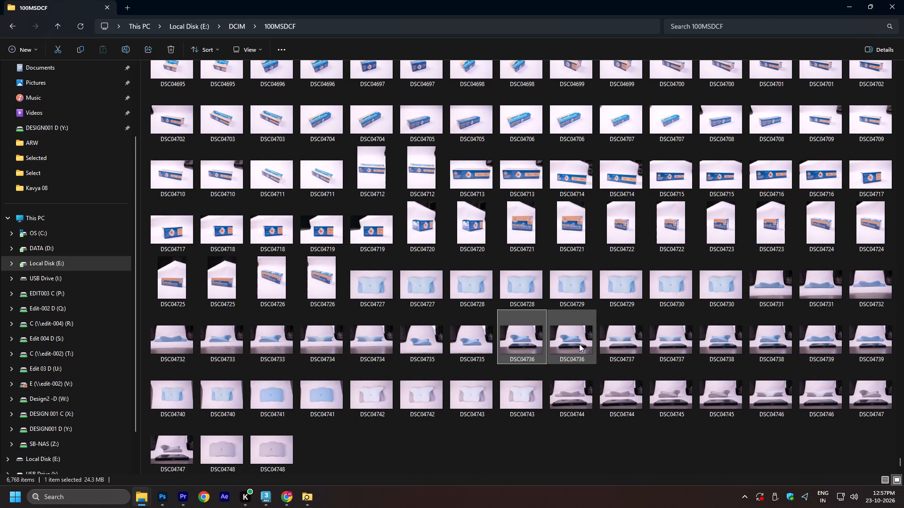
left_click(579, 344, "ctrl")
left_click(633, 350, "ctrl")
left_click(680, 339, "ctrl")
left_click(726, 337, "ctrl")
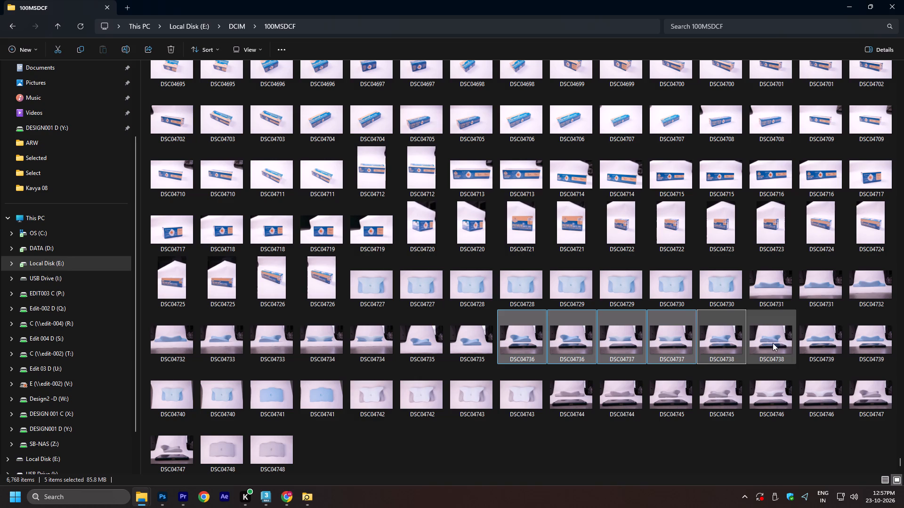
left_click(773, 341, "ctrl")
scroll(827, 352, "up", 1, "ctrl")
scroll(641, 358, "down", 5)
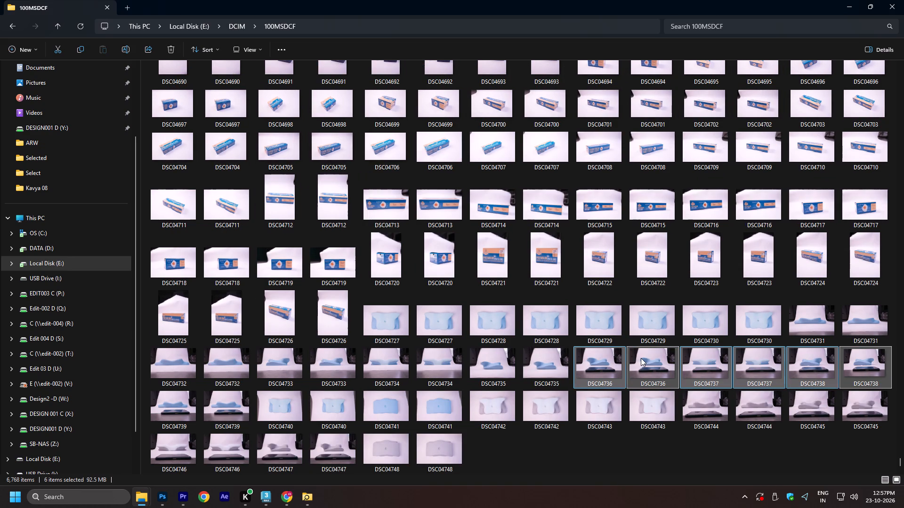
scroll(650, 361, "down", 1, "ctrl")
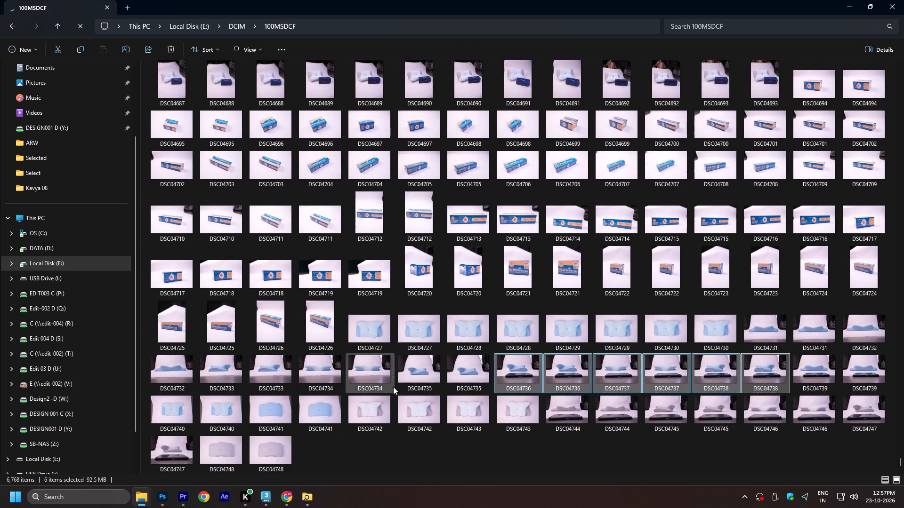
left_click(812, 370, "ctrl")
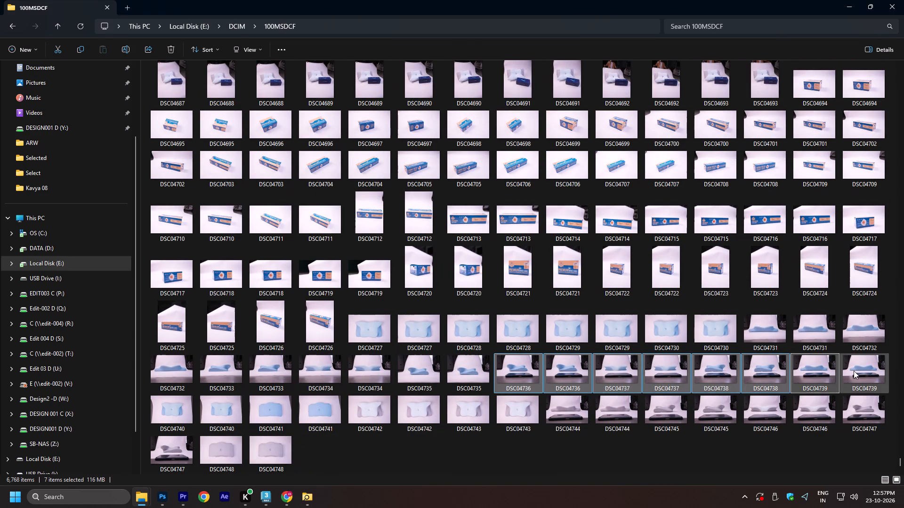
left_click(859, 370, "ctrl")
Copy all pillow photos DSC04727 through DSC04748 into the For 3d folder and show them as large thumbnails.
left_click(371, 329)
left_click(274, 441, "shift")
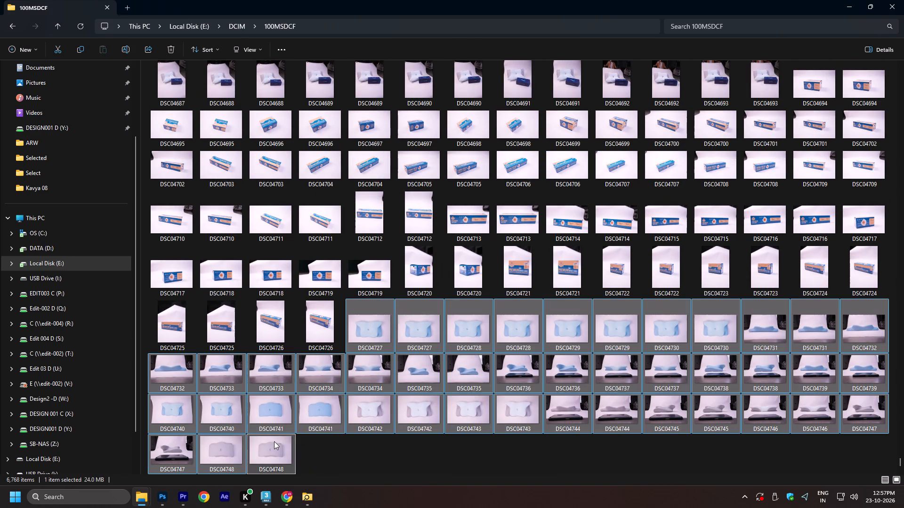
key("ctrl+c")
key("alt+Tab")
left_click(415, 225)
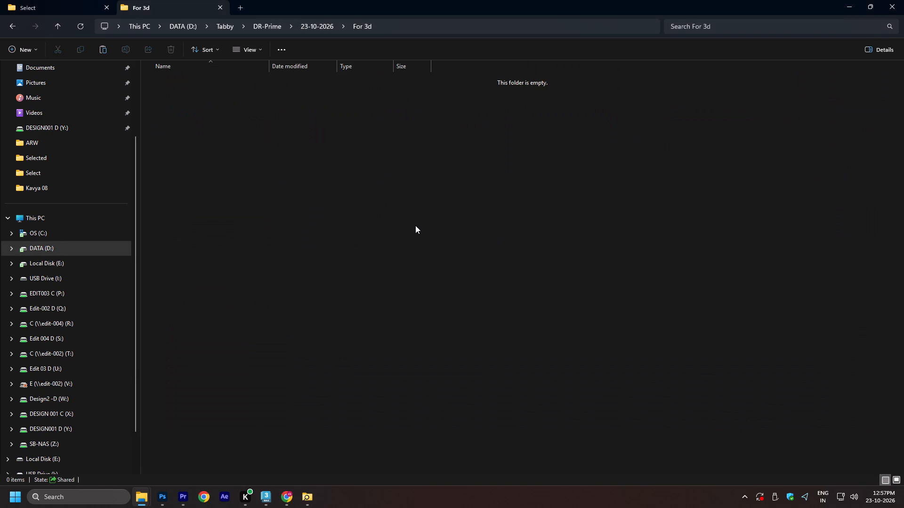
key("ctrl+v")
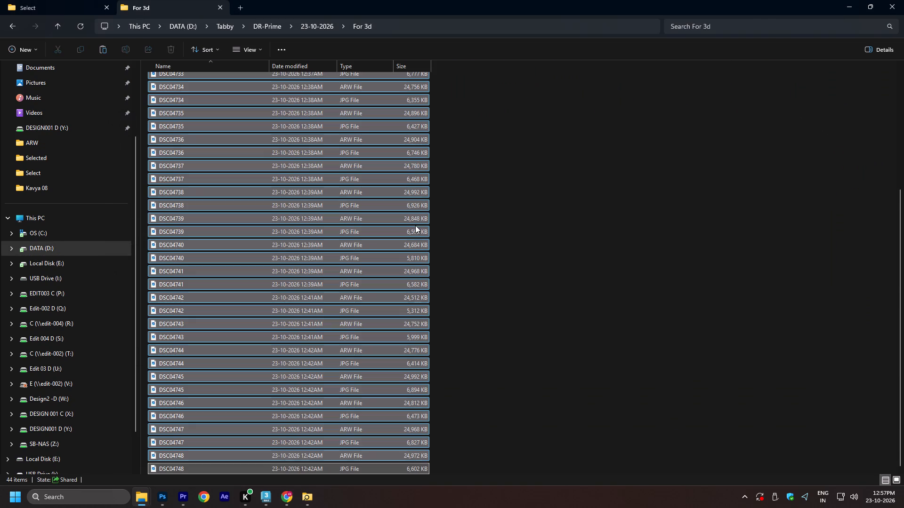
left_click(894, 481)
left_click(719, 354)
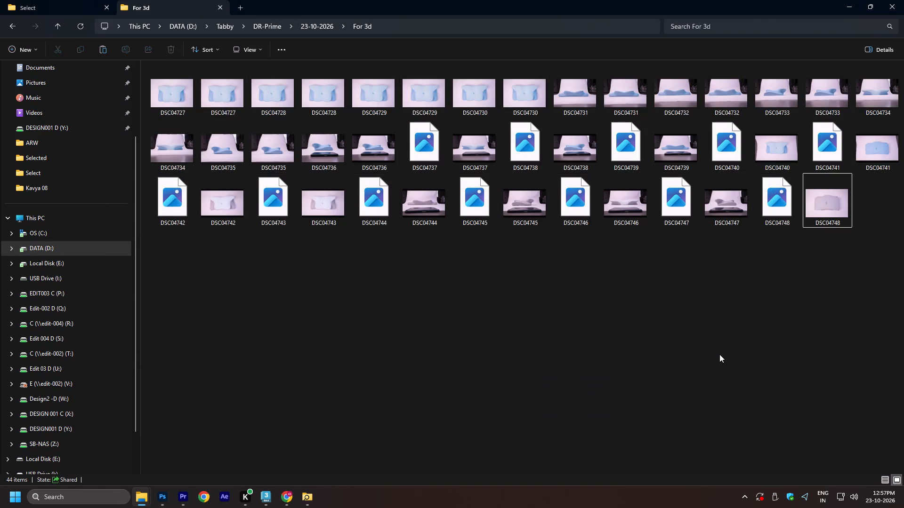
Create a subfolder named Edit in the For 3d folder.
key("ctrl+shift+n")
type("Edit")
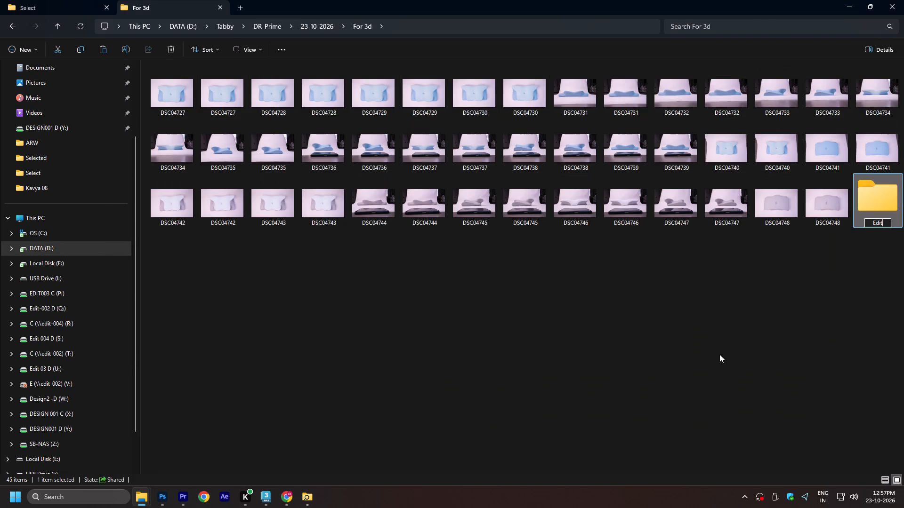
key("Return")
Create another subfolder named Jpg in the For 3d folder.
right_click(251, 279)
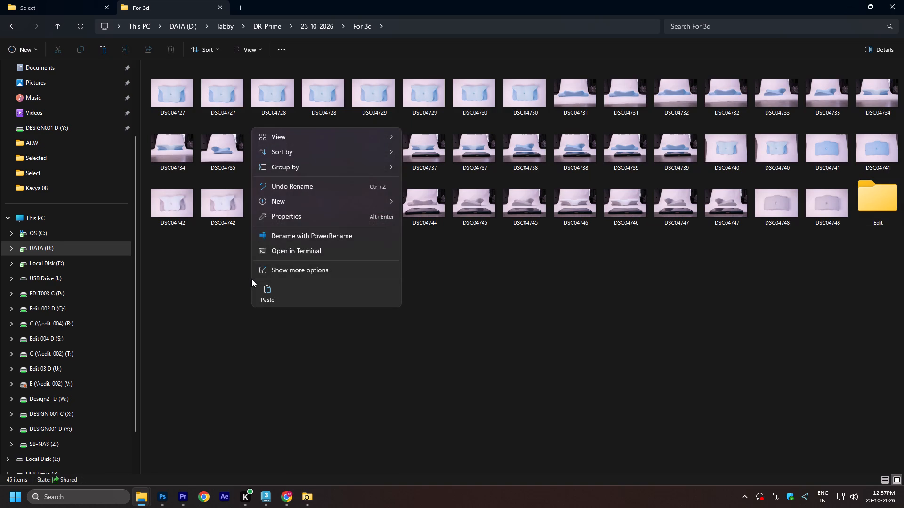
key("ctrl+shift+n")
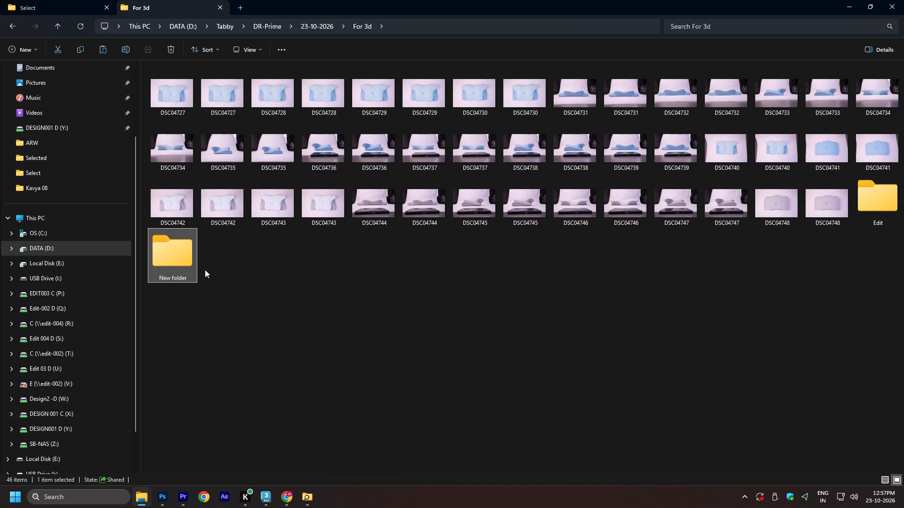
left_click(178, 278)
type("Jp")
key("g")
key("Return")
Group the For 3d contents by type and move all the JPG files into the Jpg folder.
right_click(381, 269)
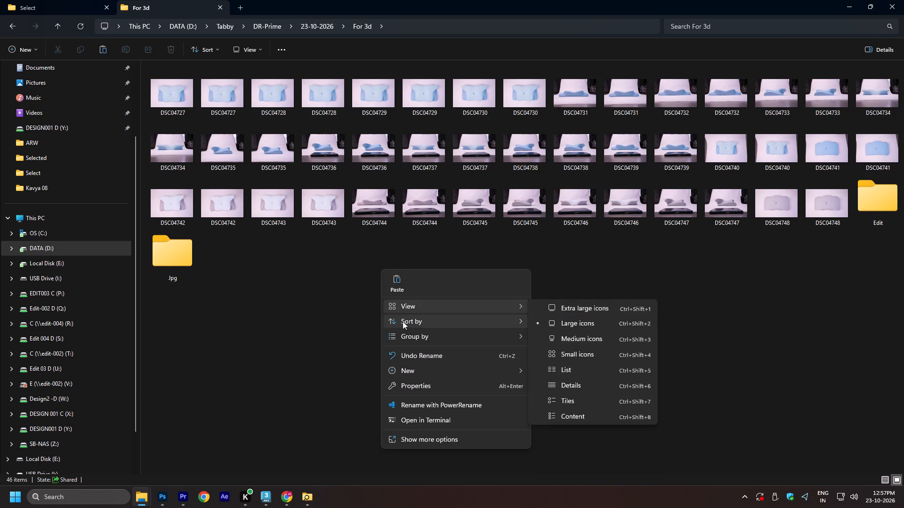
left_click(548, 369)
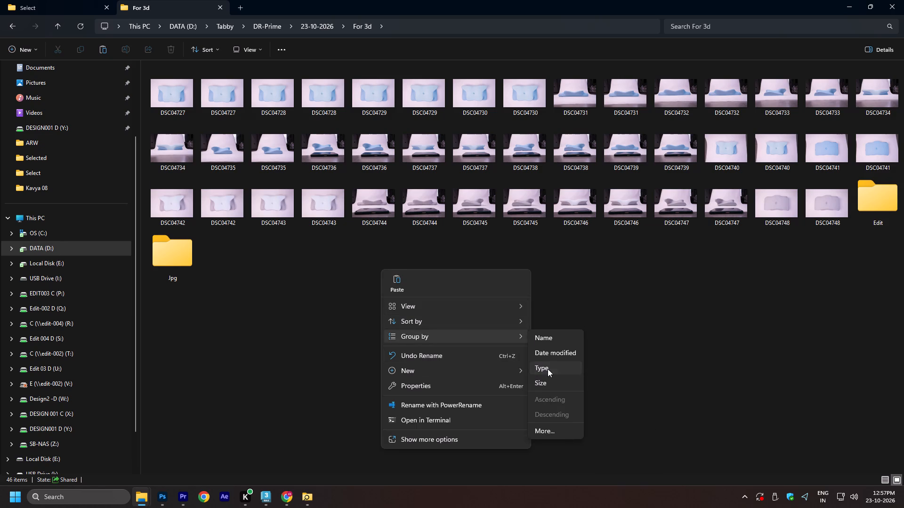
left_click(170, 254)
left_click(475, 307, "shift")
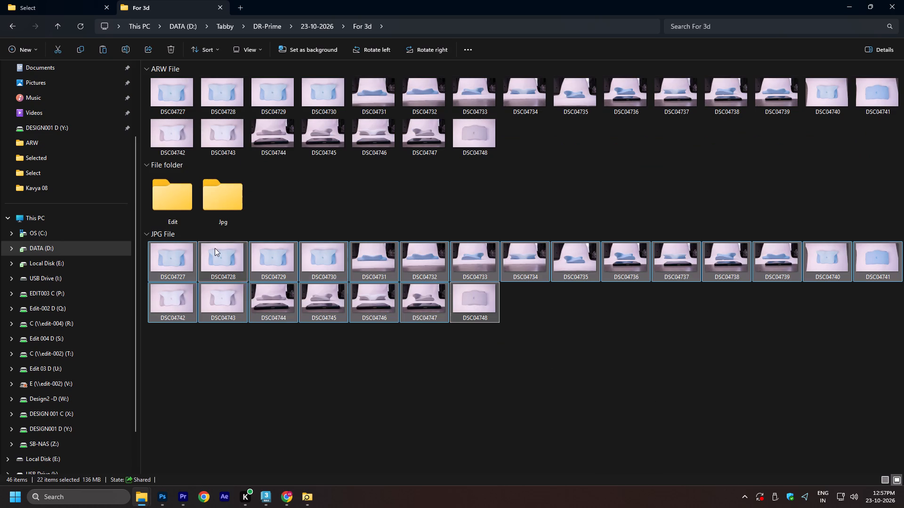
left_click_drag(164, 259, 207, 201)
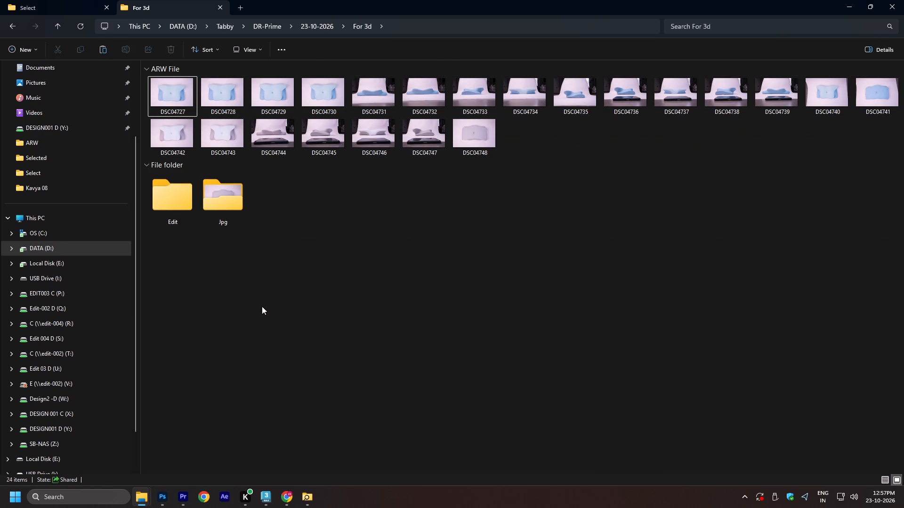
Remove the grouping from the For 3d folder by setting it to (None).
right_click(262, 306)
left_click(292, 192)
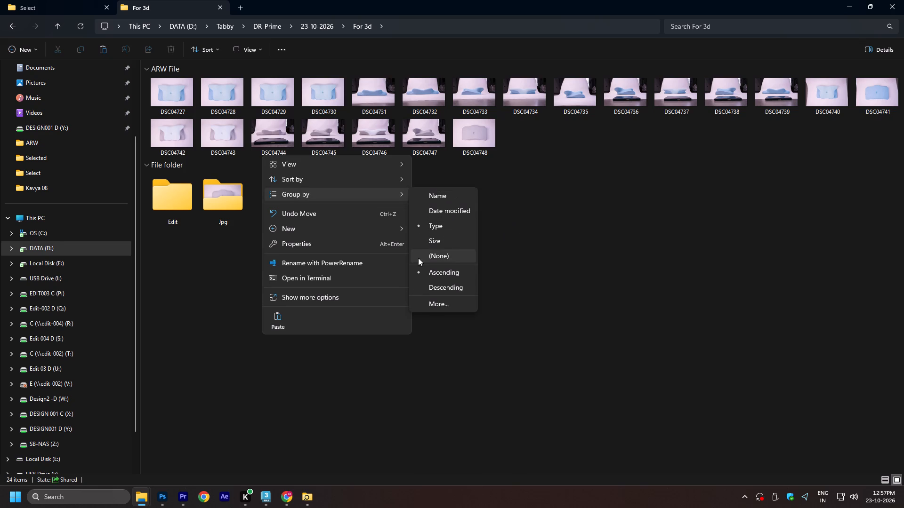
left_click(458, 253)
left_click(458, 253)
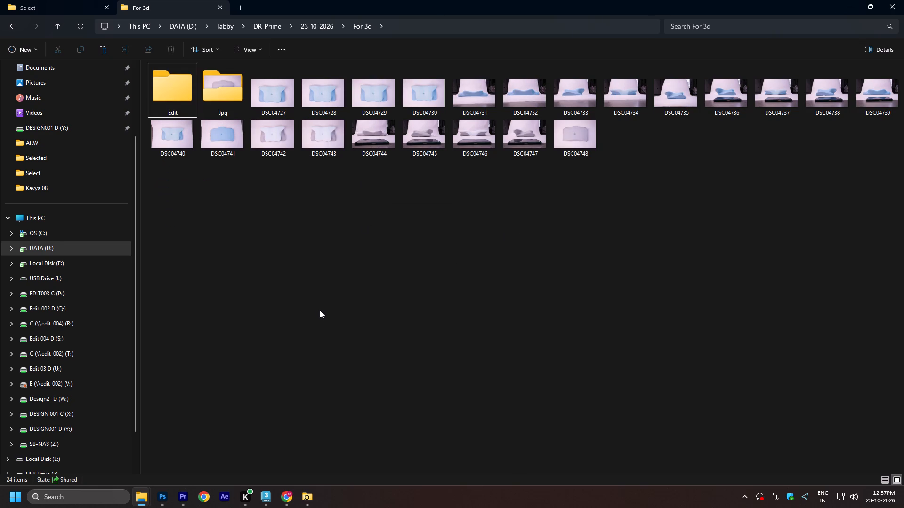
Bring up the Peek preview window and close it.
left_click(307, 503)
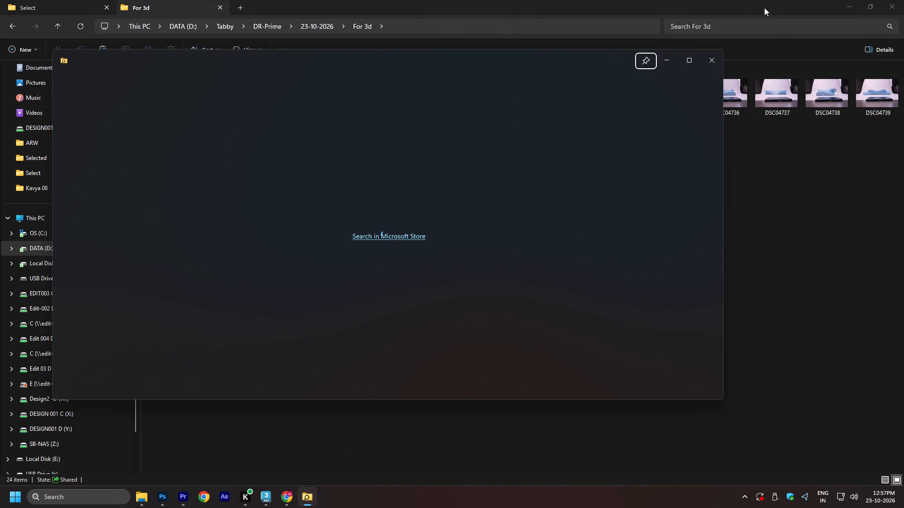
left_click(715, 59)
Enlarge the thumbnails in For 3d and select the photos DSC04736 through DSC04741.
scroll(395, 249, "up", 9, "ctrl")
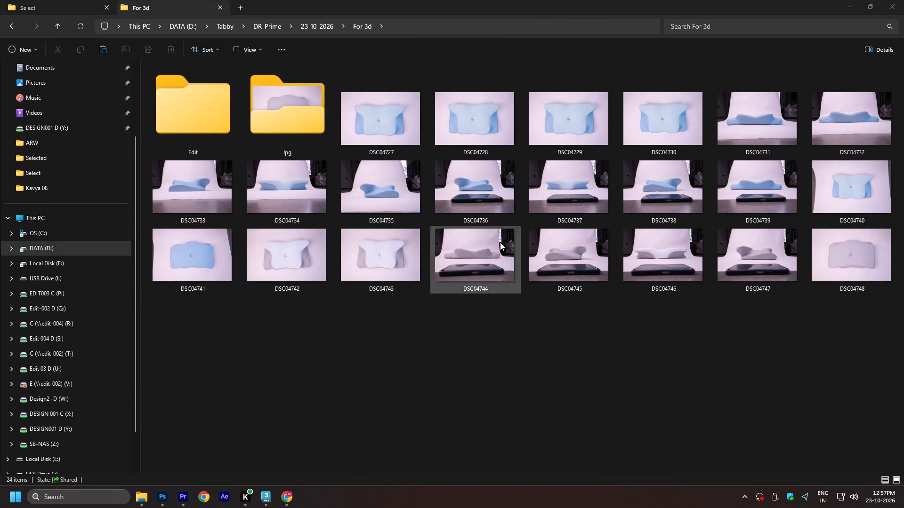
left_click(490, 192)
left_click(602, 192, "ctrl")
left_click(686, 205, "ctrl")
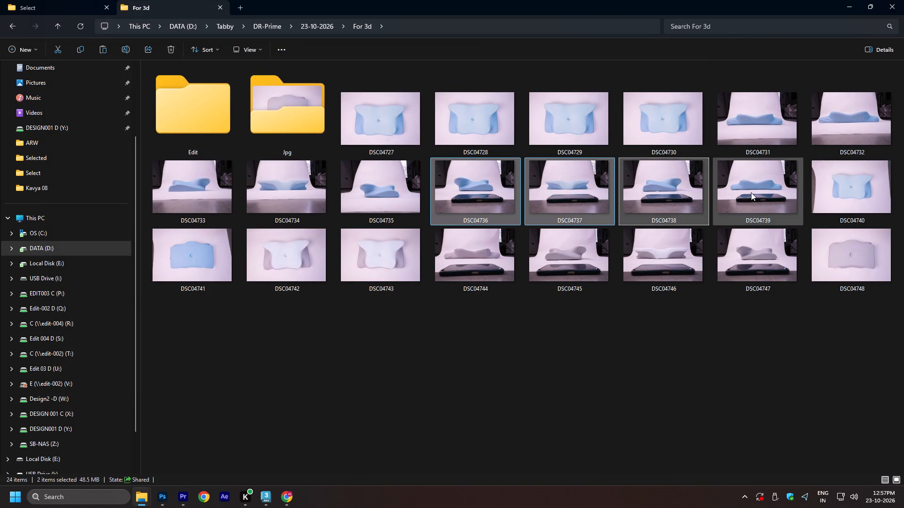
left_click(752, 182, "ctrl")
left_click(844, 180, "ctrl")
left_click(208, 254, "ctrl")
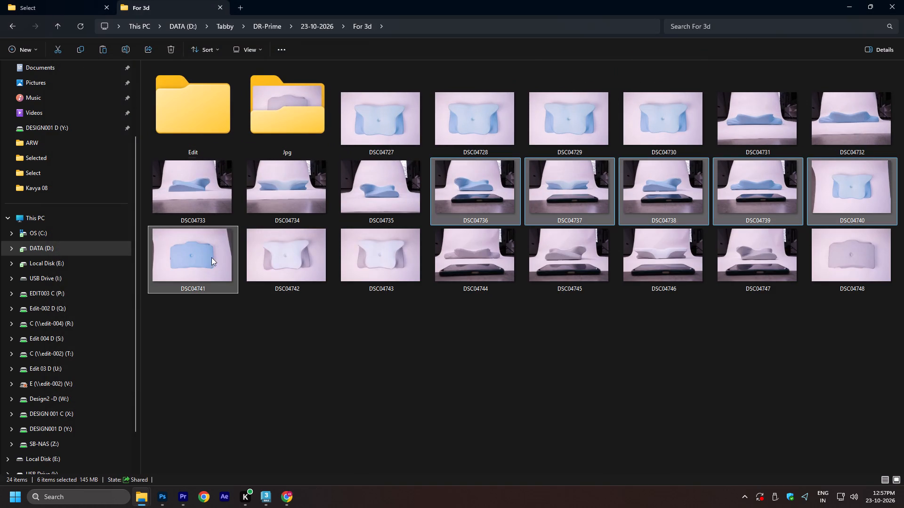
Create a subfolder named 01 inside the Edit folder of For 3d.
double_click(186, 103)
left_click(261, 245)
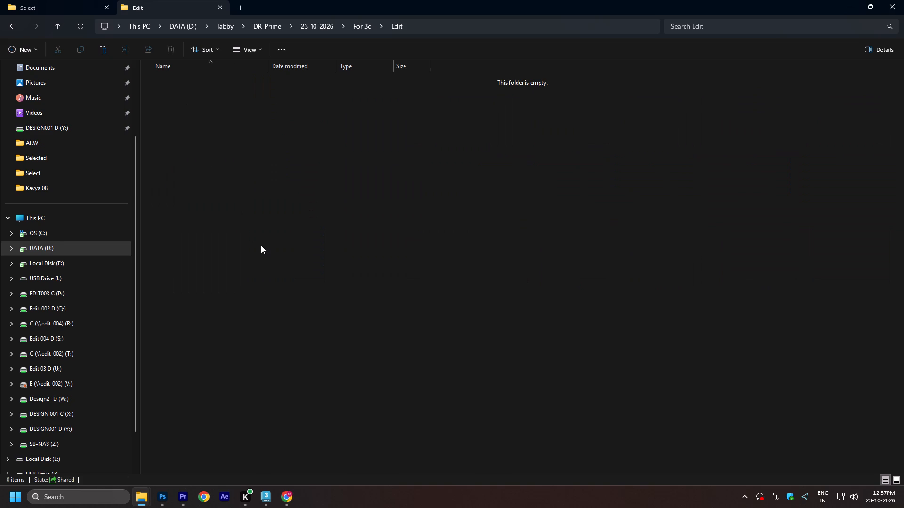
key("ctrl+shift+n")
type("01")
key("Return")
Switch to the File Explorer window showing 100MSDCF, close it, and return to the For 3d Edit folder.
key("alt+Tab")
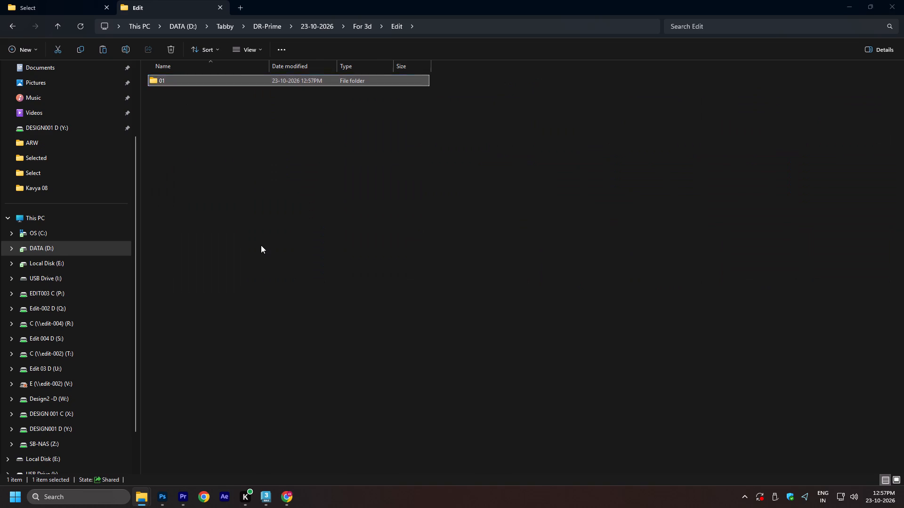
left_click(530, 455)
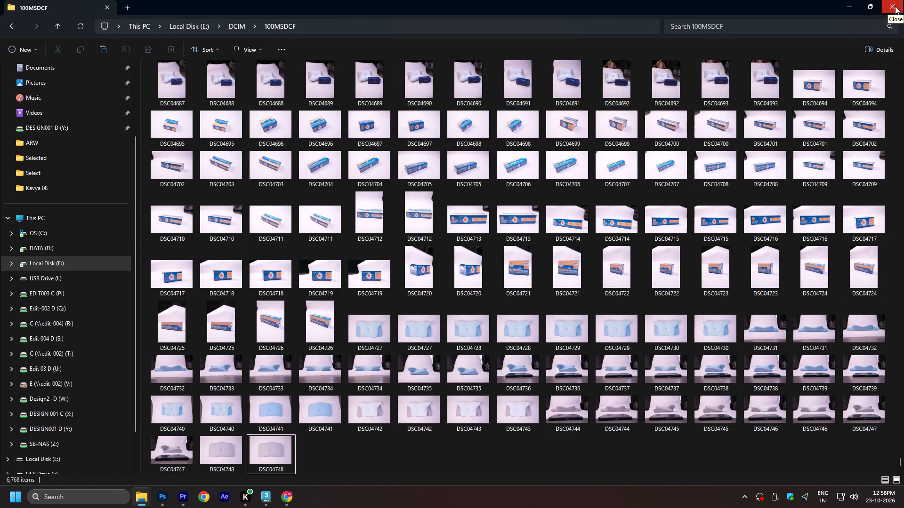
left_click(895, 6)
key("alt+Tab")
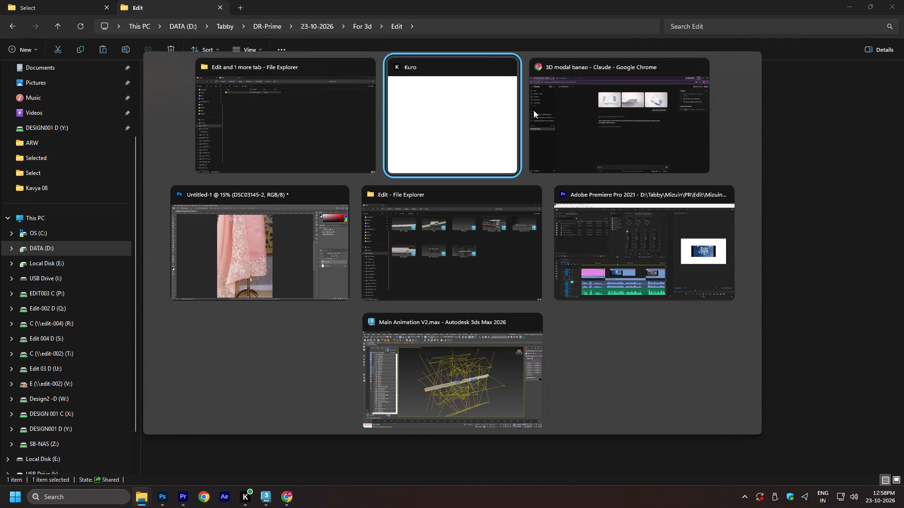
left_click(275, 125, "alt")
left_click(387, 283)
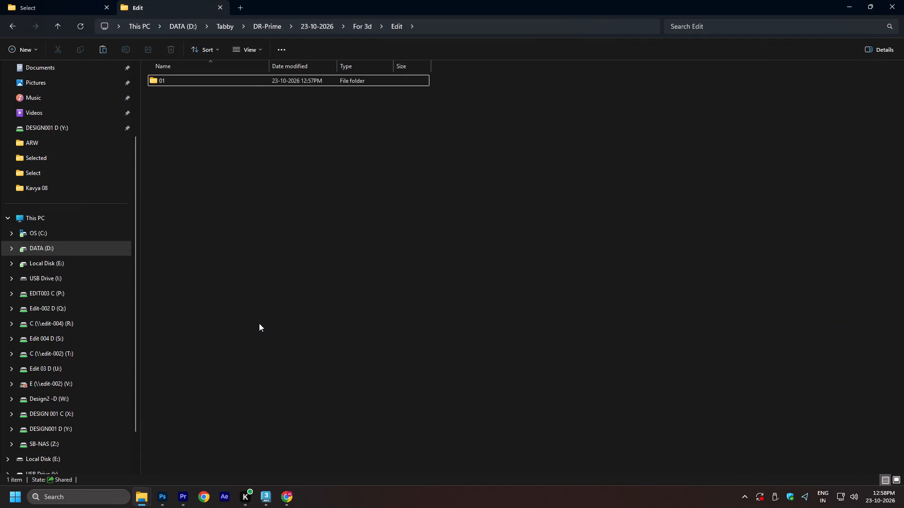
Switch to Photoshop, dismiss the Save a Copy dialog, and close the Untitled-1 document without saving changes.
key("alt+Tab")
left_click(267, 264, "alt")
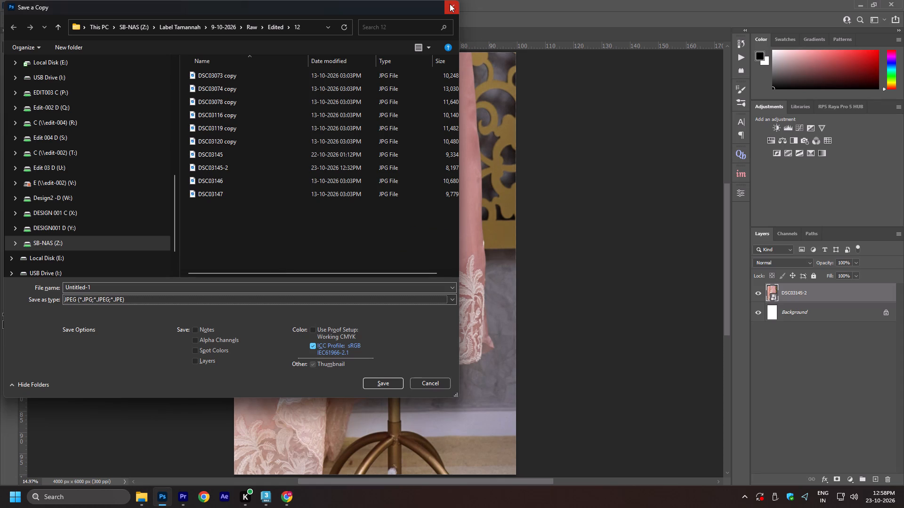
left_click(450, 4)
left_click(132, 34)
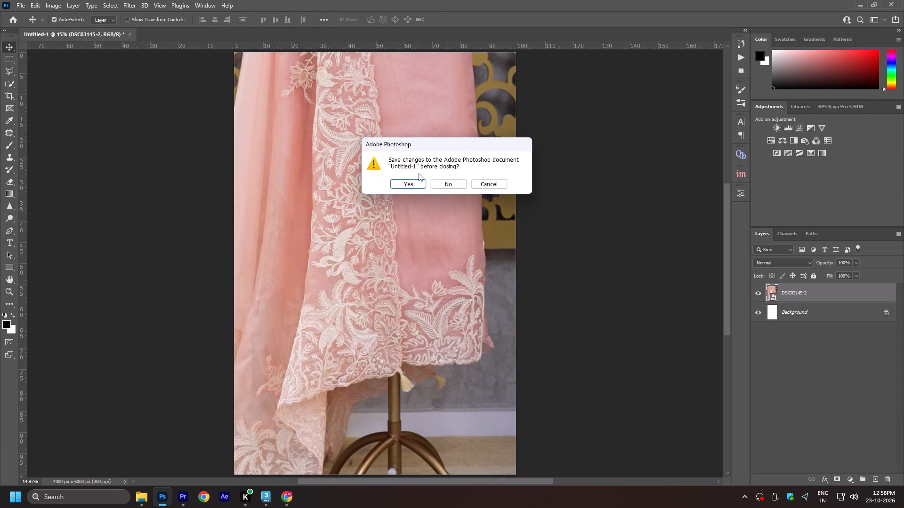
left_click(445, 182)
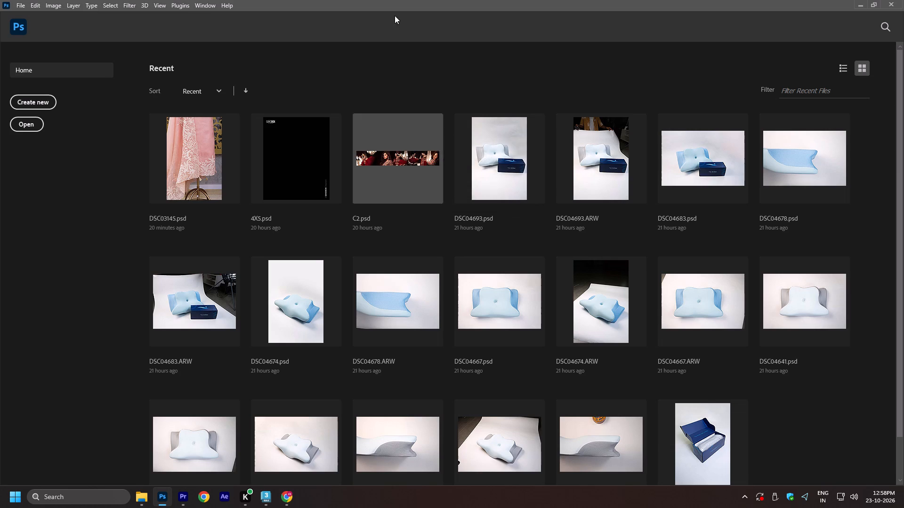
Close the other File Explorer window named Edit, the one without a second tab.
key("alt+Tab")
key("alt+Tab")
left_click(539, 196, "alt")
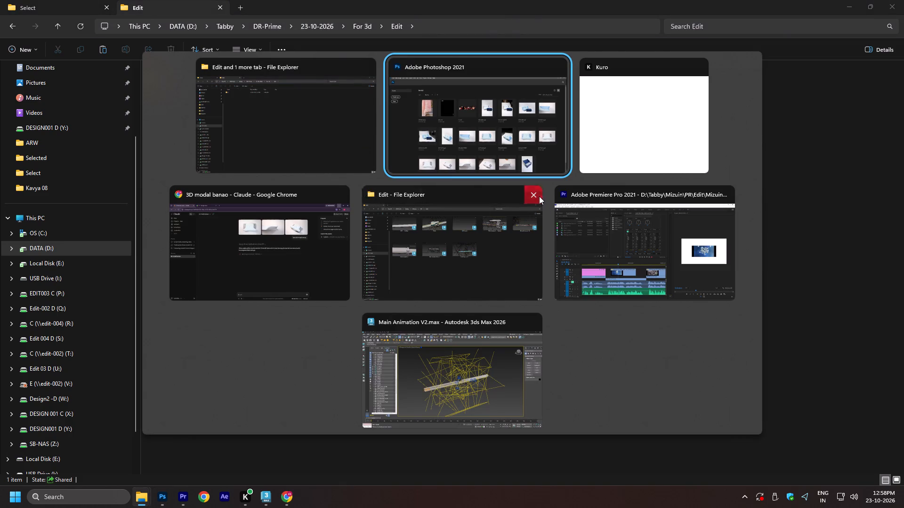
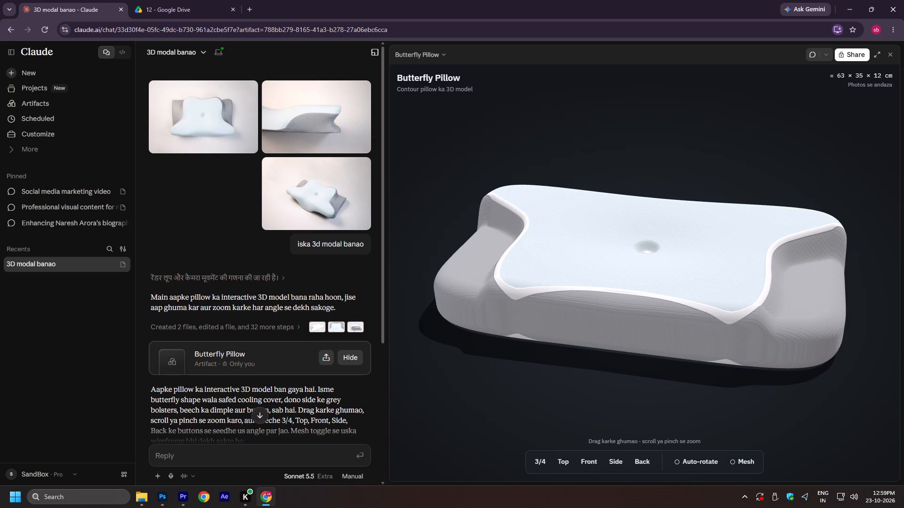
left_click(889, 56)
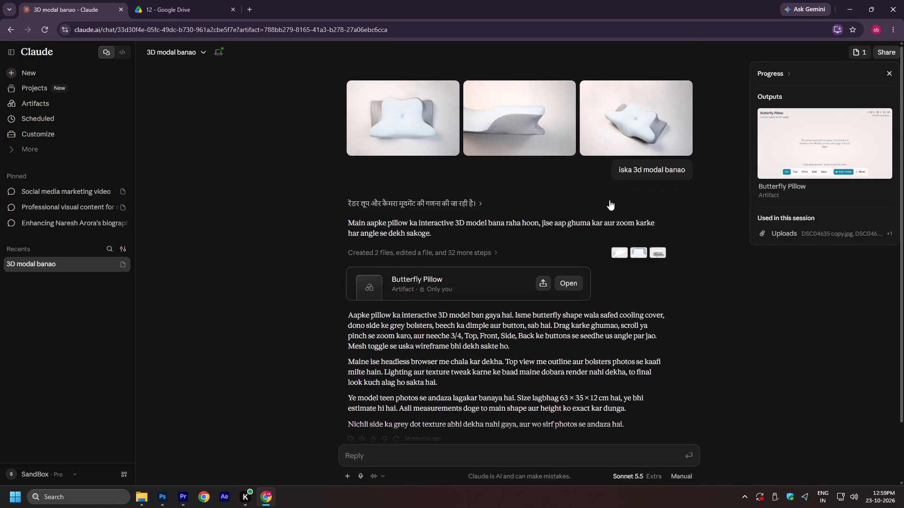
Close the 3D modal banao Claude tab and the 12 - Google Drive tab in Chrome.
scroll(595, 209, "down", 15)
left_click(121, 8)
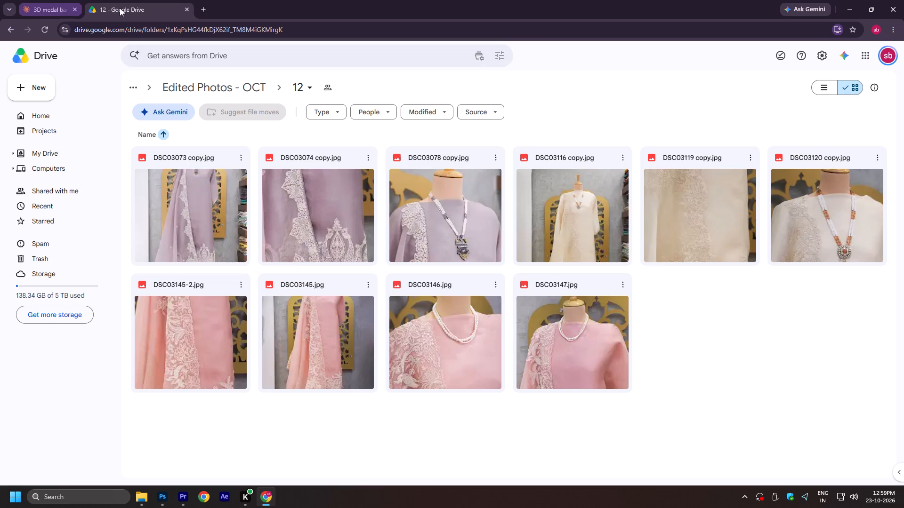
left_click(120, 8)
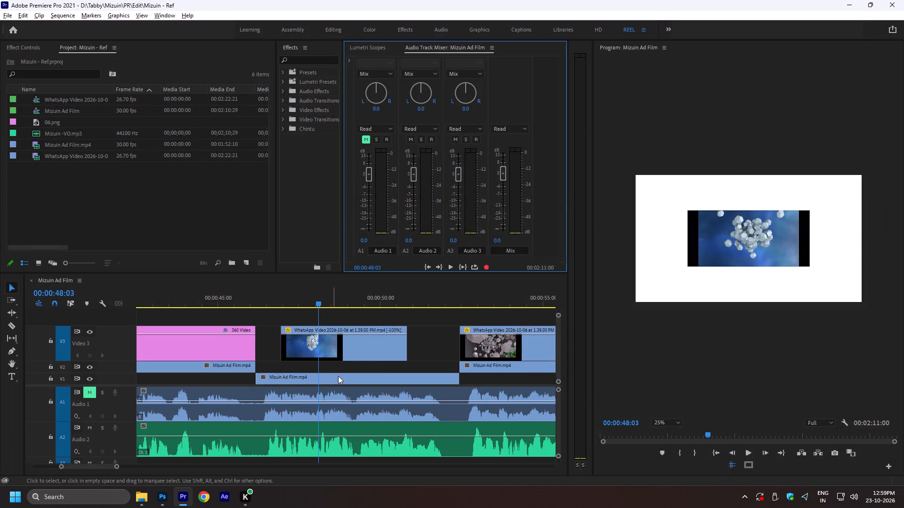
Switch to the File Explorer window showing Edit and create a folder named 02 beside 01.
key("alt+Tab")
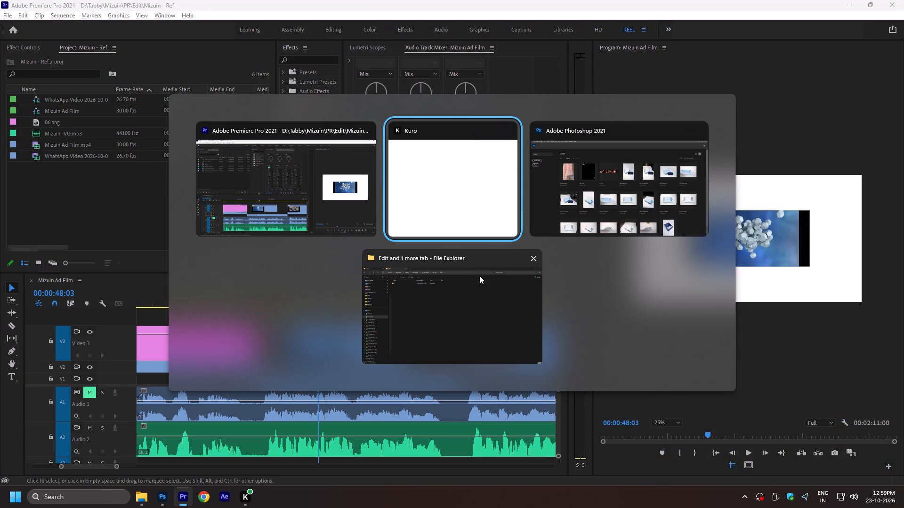
left_click(479, 276, "alt")
left_click(240, 143)
left_click(240, 143)
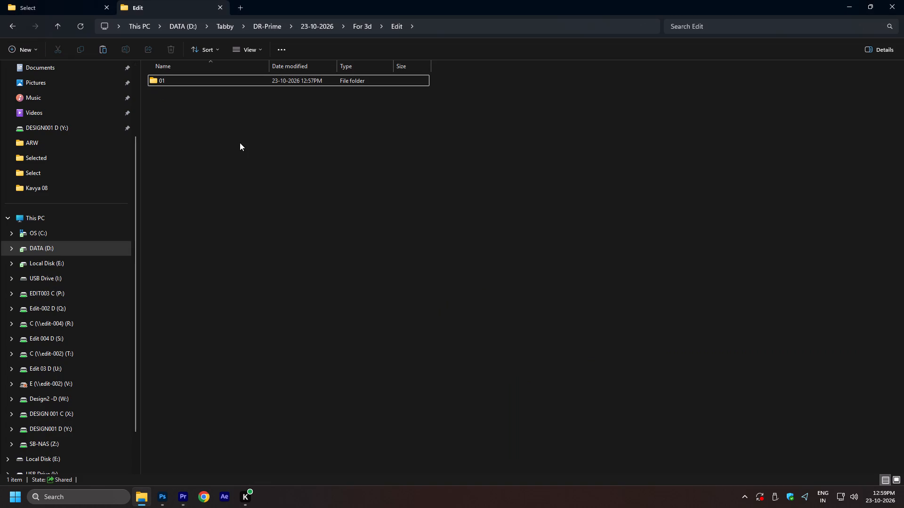
key("ctrl+shift+n")
type("02")
key("Return")
left_click(249, 148)
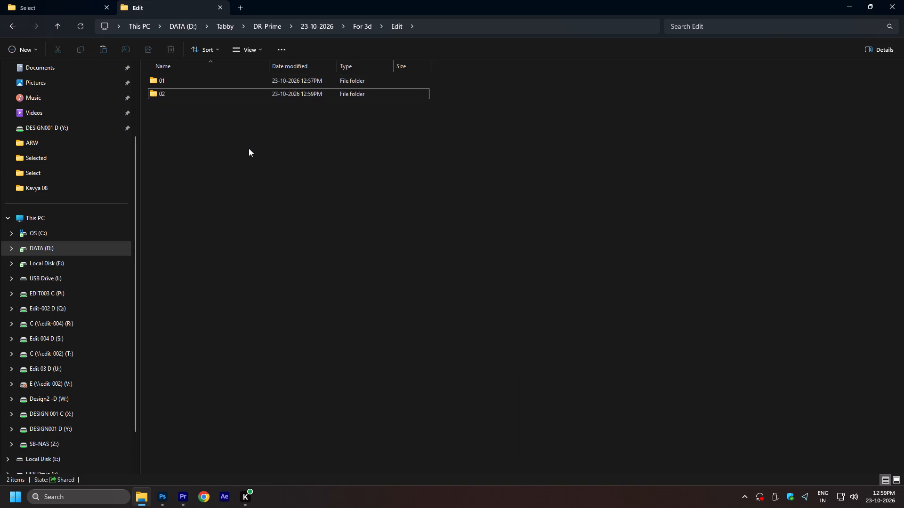
left_click(249, 148)
In a new File Explorer window, move photos DSC04736 to DSC04741 from For 3d into folder 01 inside Edit.
key("ctrl+n")
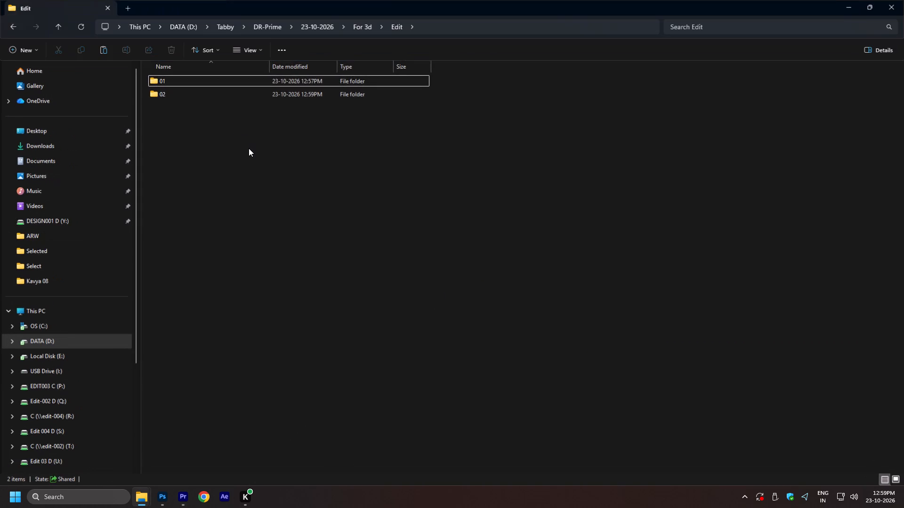
key("BackSpace")
scroll(500, 270, "up", 10, "ctrl")
left_click(616, 197)
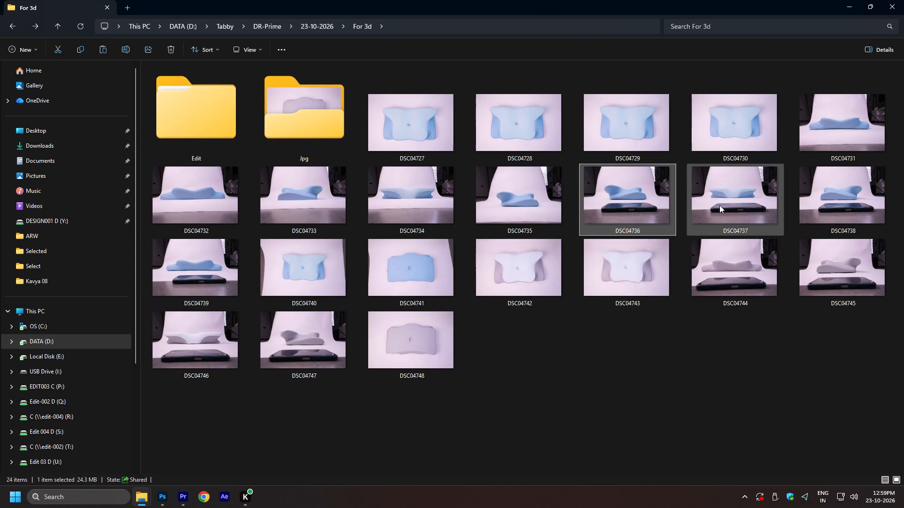
left_click(721, 203, "ctrl")
left_click(828, 195, "ctrl")
left_click(212, 265, "ctrl")
left_click(310, 273, "ctrl")
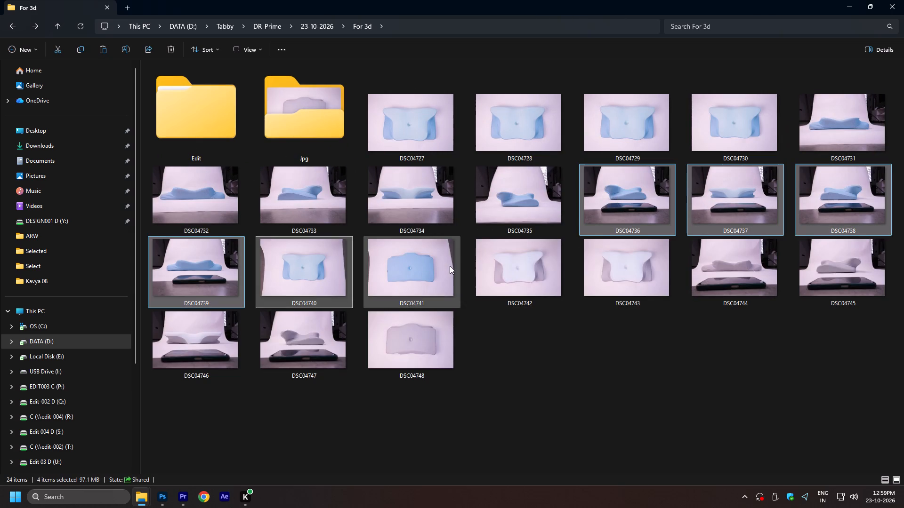
left_click(450, 266, "ctrl")
key("ctrl+x")
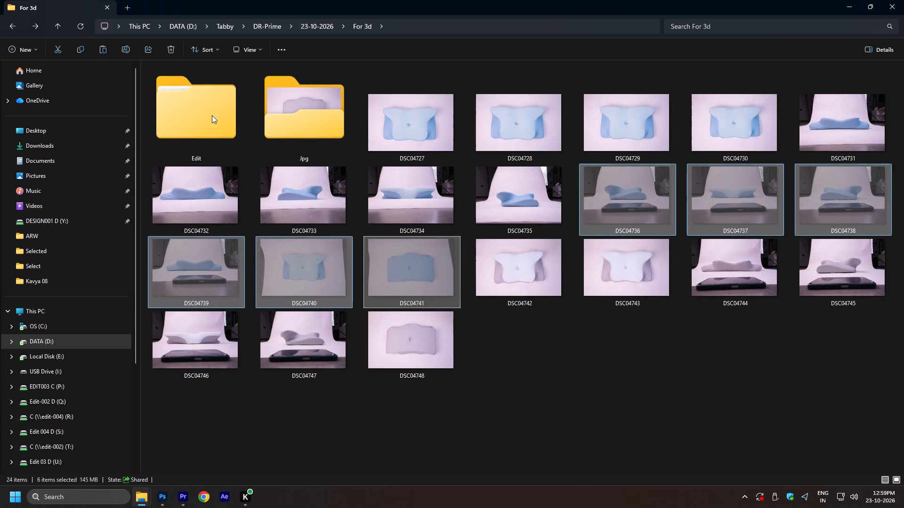
double_click(199, 113)
double_click(175, 83)
key("ctrl+v")
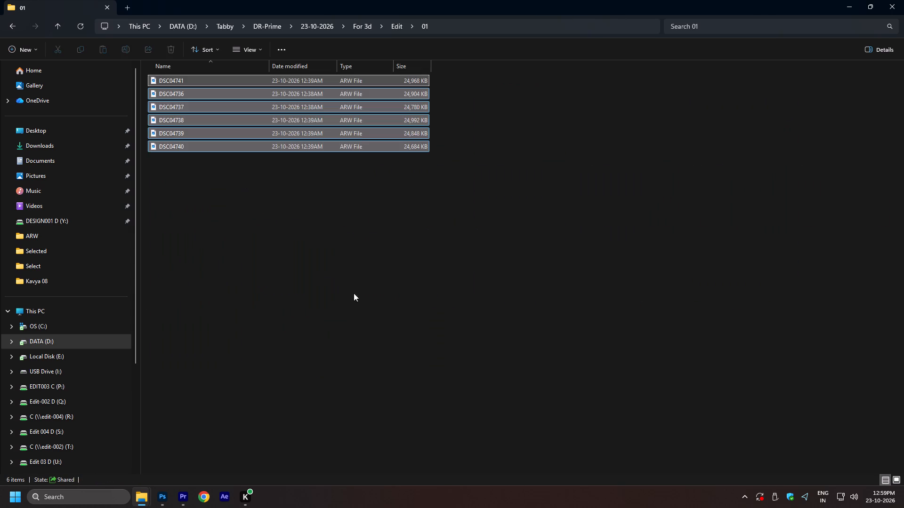
left_click(376, 305)
Move photos DSC04743 to DSC04748 from For 3d into folder 02 inside Edit.
key("BackSpace")
key("BackSpace")
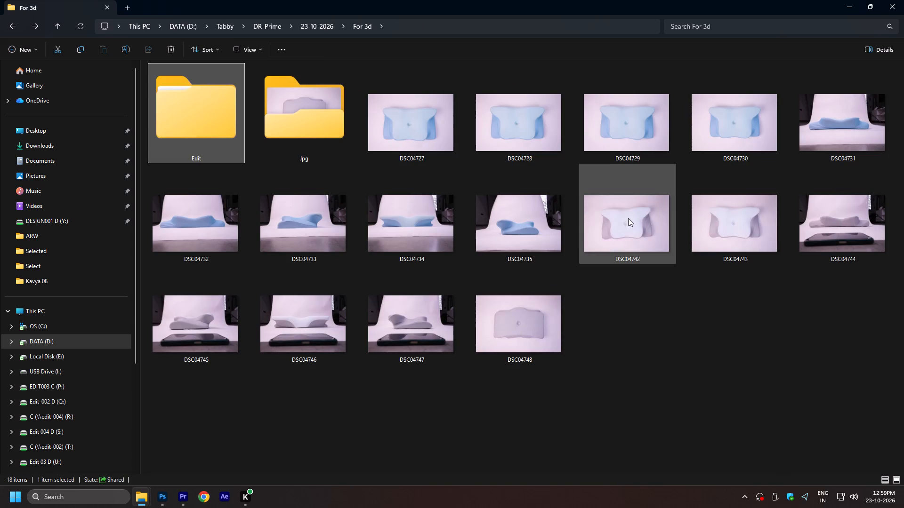
left_click(628, 218)
left_click(722, 233)
left_click(834, 229, "ctrl")
left_click(153, 322, "ctrl")
left_click(311, 338, "ctrl")
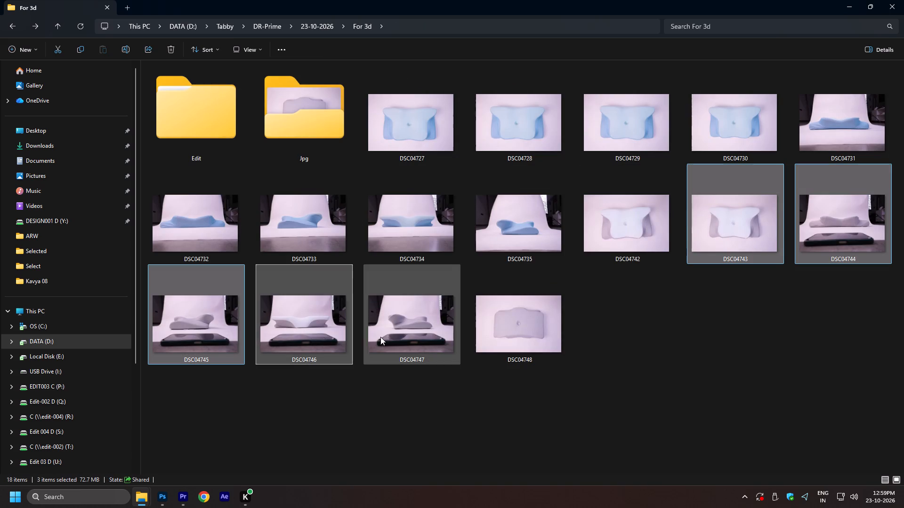
left_click(402, 330, "ctrl")
left_click(514, 327, "ctrl")
key("ctrl+x")
double_click(215, 131)
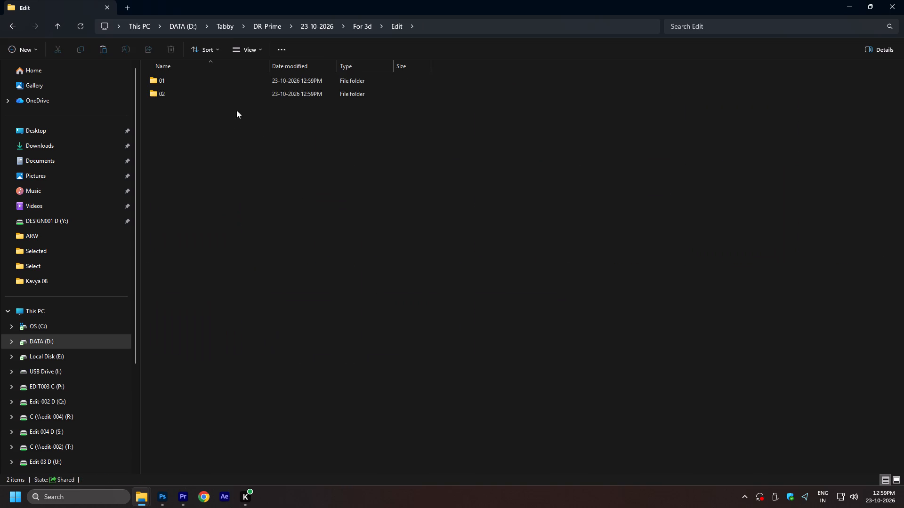
left_click(210, 87)
double_click(198, 93)
key("ctrl+v")
left_click(271, 223)
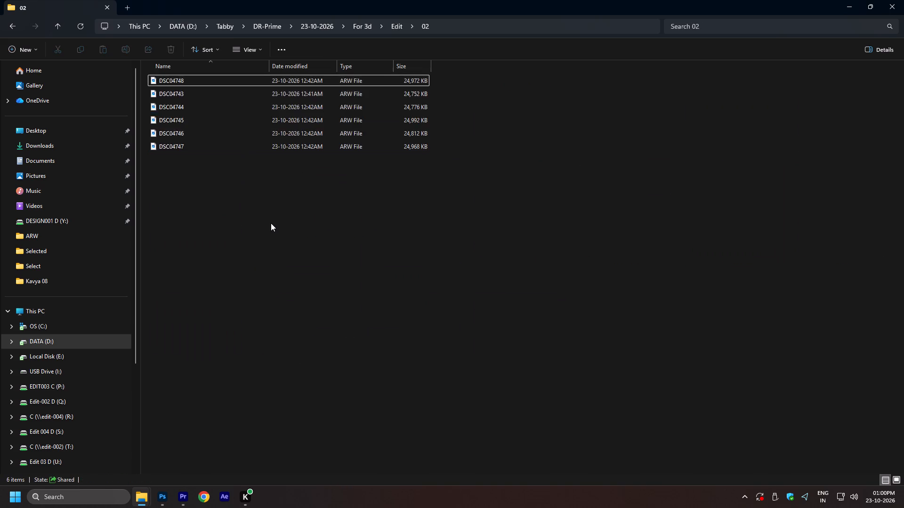
Display the Edit folder's contents as thumbnails, open subfolder 01 and enlarge its photo previews.
key("BackSpace")
left_click(902, 479)
left_click(895, 480)
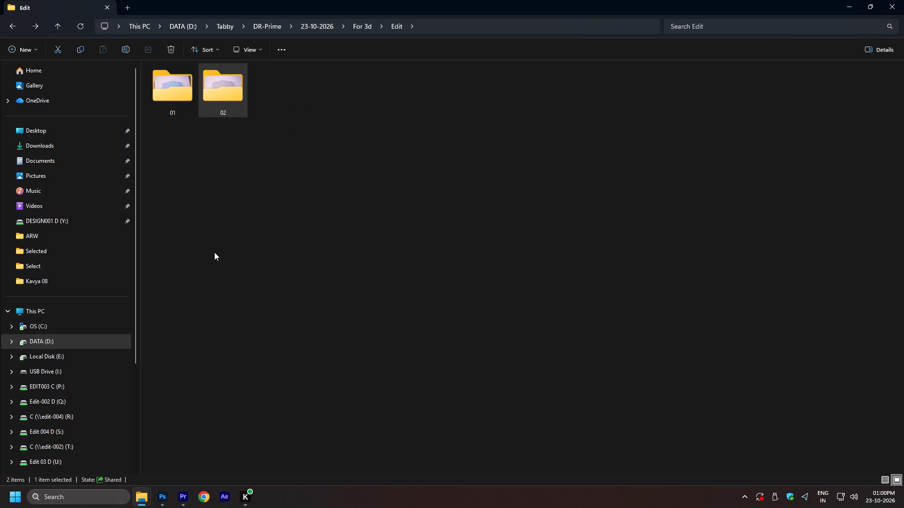
double_click(178, 91)
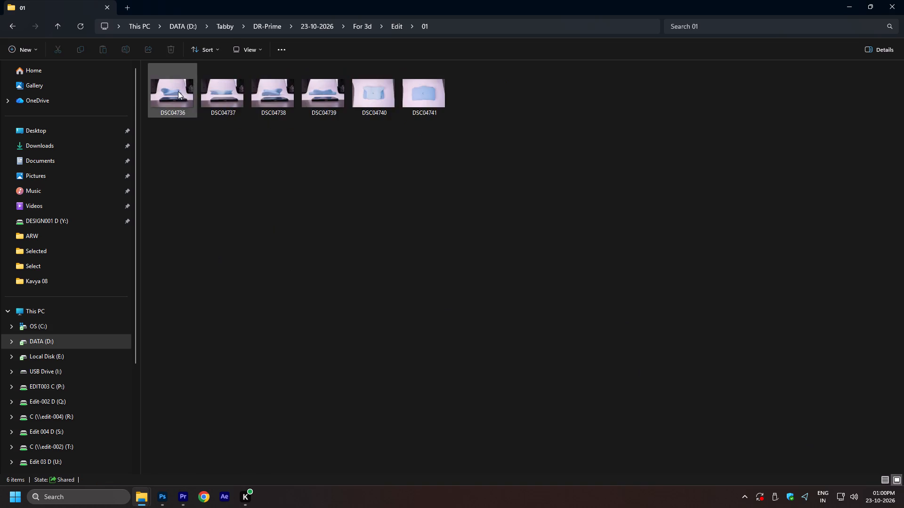
scroll(265, 219, "up", 8, "ctrl")
scroll(275, 146, "down", 1, "ctrl")
scroll(275, 146, "up", 20, "ctrl")
scroll(275, 146, "up", 1, "ctrl")
left_click(414, 233)
Open DSC04736 from folder 01 in Photoshop.
left_click_drag(229, 105, 261, 212)
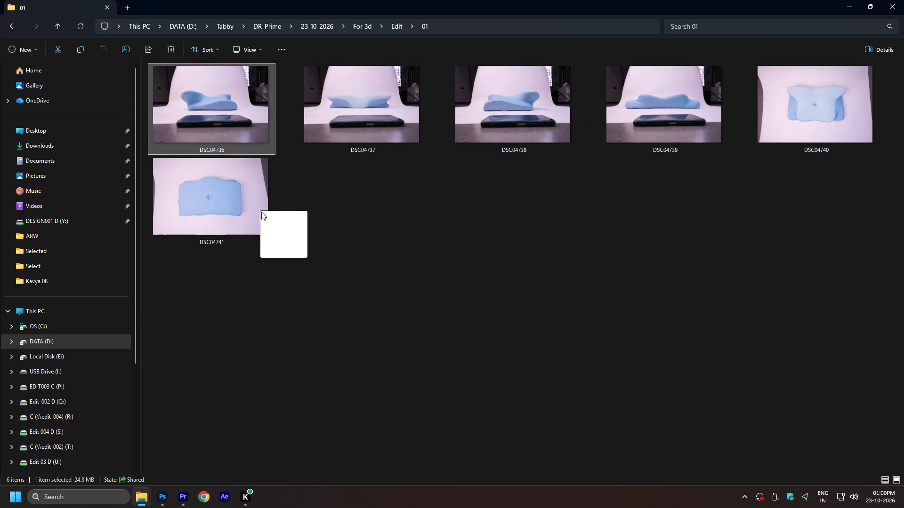
left_click_drag(261, 212, 261, 212)
key("alt+Tab")
key("alt+Tab")
key("alt+Tab")
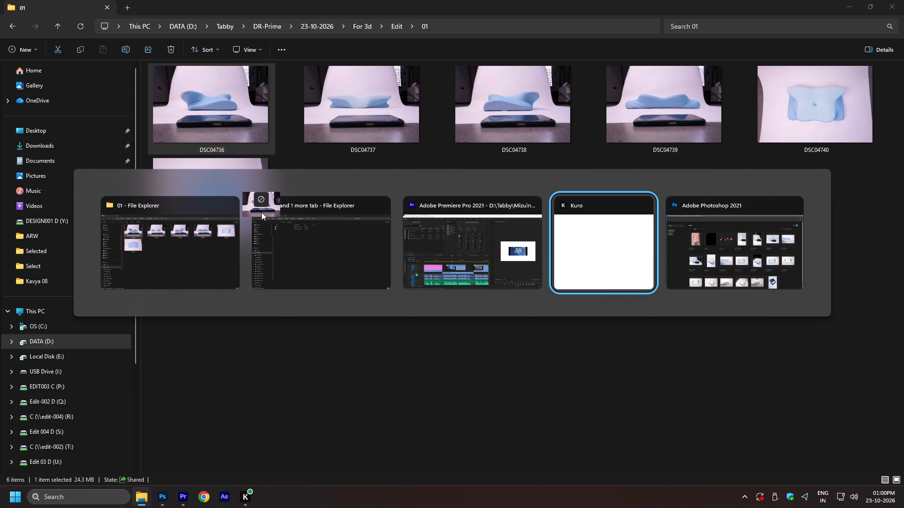
left_click_drag(261, 212, 274, 70)
key("alt+Tab")
Switch to the Premiere Pro window and close it.
key("alt+Tab")
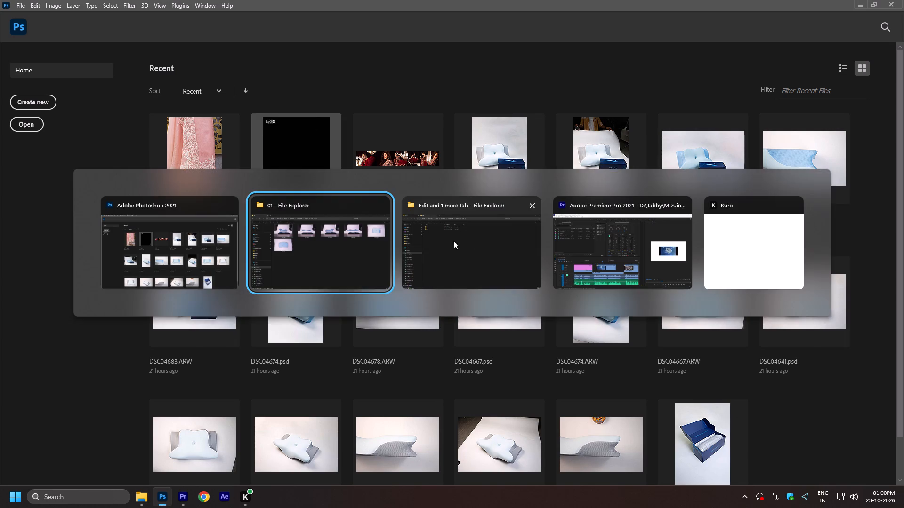
left_click(588, 247, "alt")
left_click(895, 3)
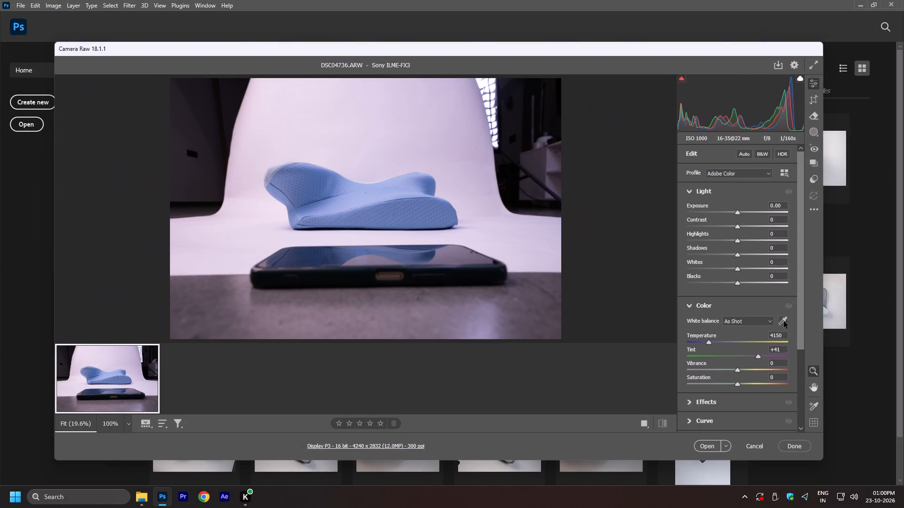
In Camera Raw, sample the white balance from the backdrop beside the pillow, set Tint to +12 and open the photo.
left_click(784, 321)
left_click(490, 238)
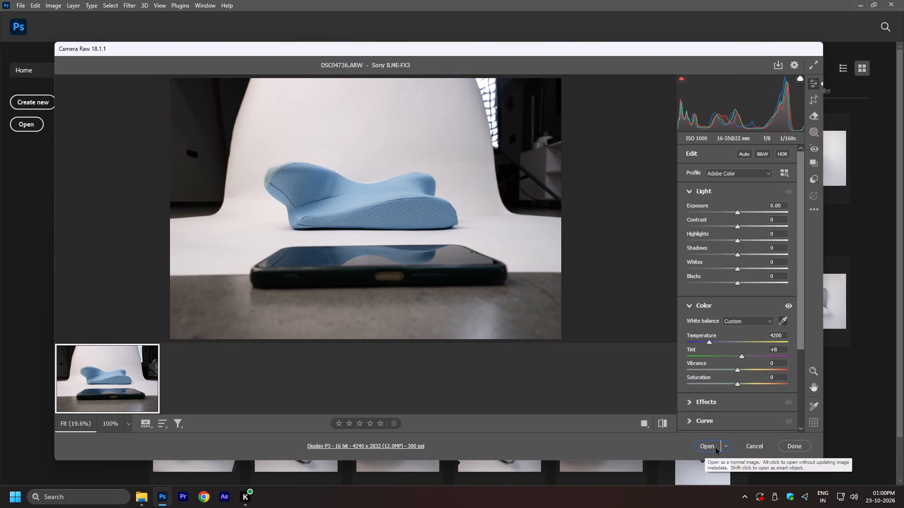
left_click_drag(781, 349, 735, 353)
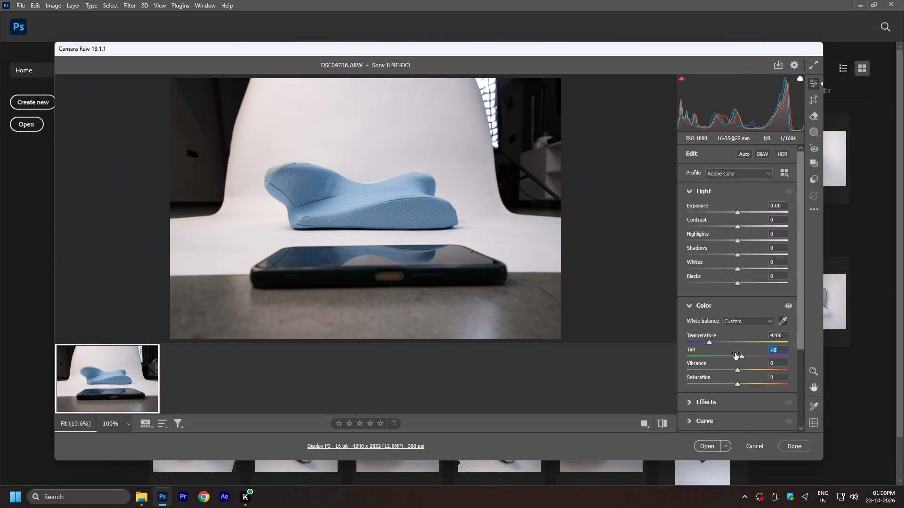
type("12")
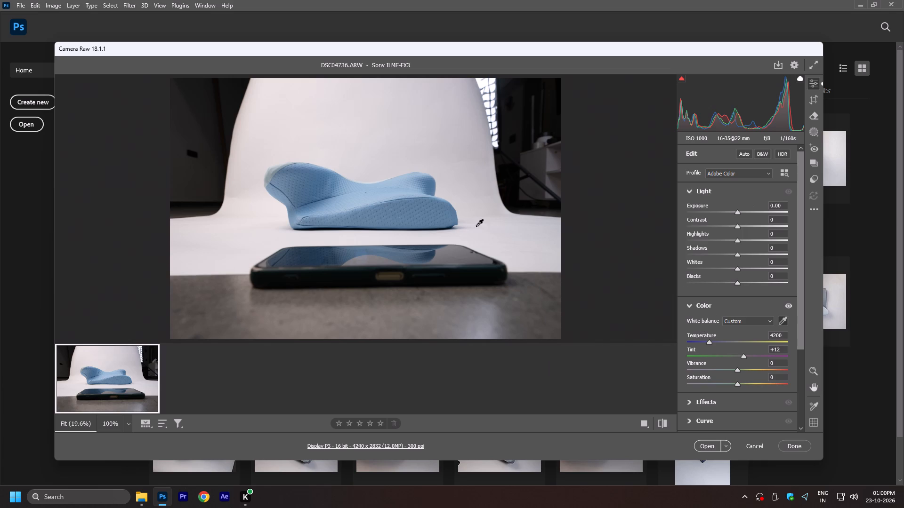
left_click(711, 445)
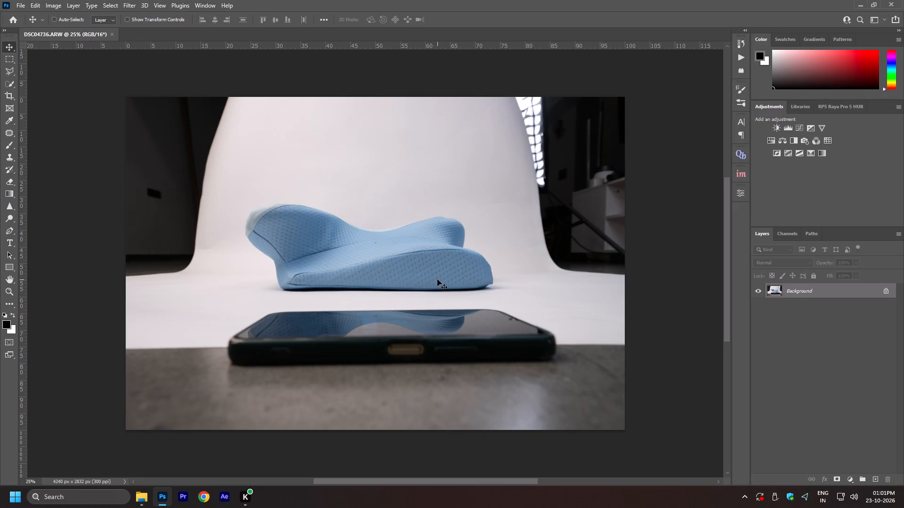
Duplicate the Background layer of DSC04736.
key("ctrl+j")
Outline the dark studio areas around the white backdrop with the Patch tool and replace them with a Content-Aware fill.
key("j")
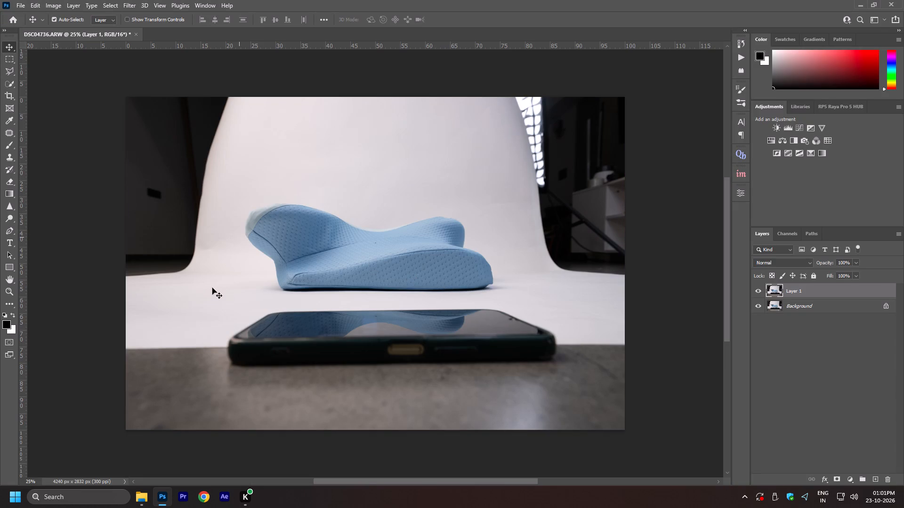
key("j")
left_click(212, 288)
left_click_drag(195, 292, 304, 57)
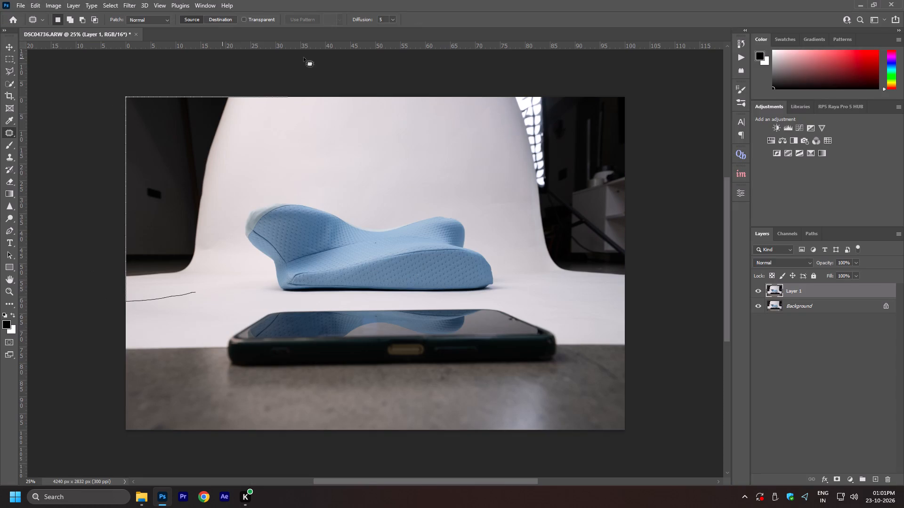
left_click_drag(304, 57, 549, 275)
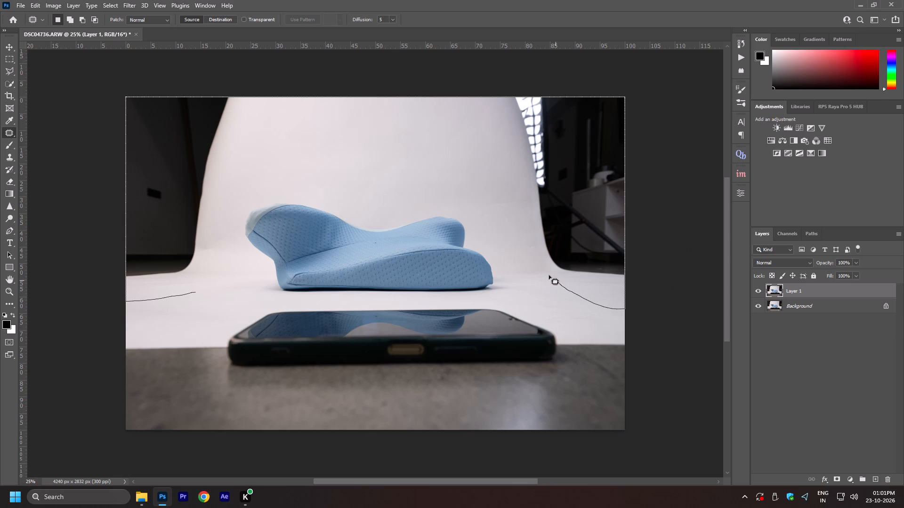
left_click_drag(549, 275, 276, 109)
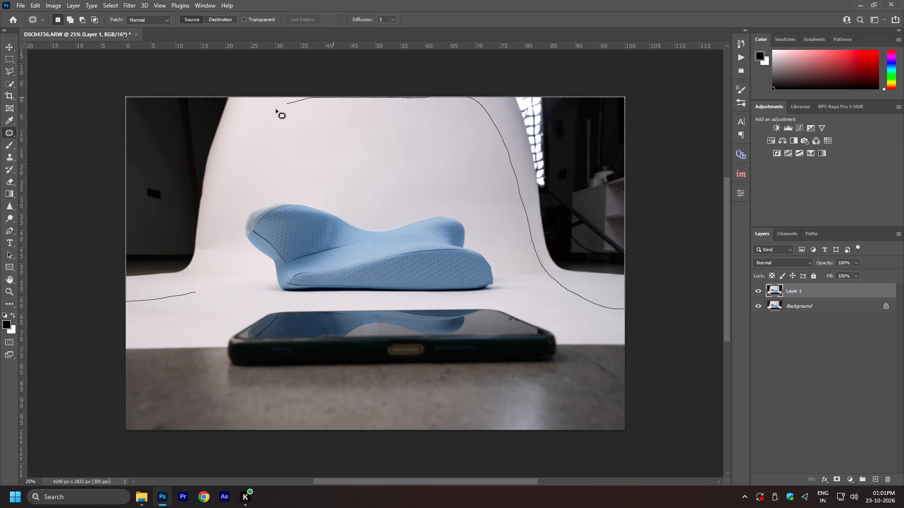
left_click_drag(276, 109, 192, 285)
key("shift+BackSpace")
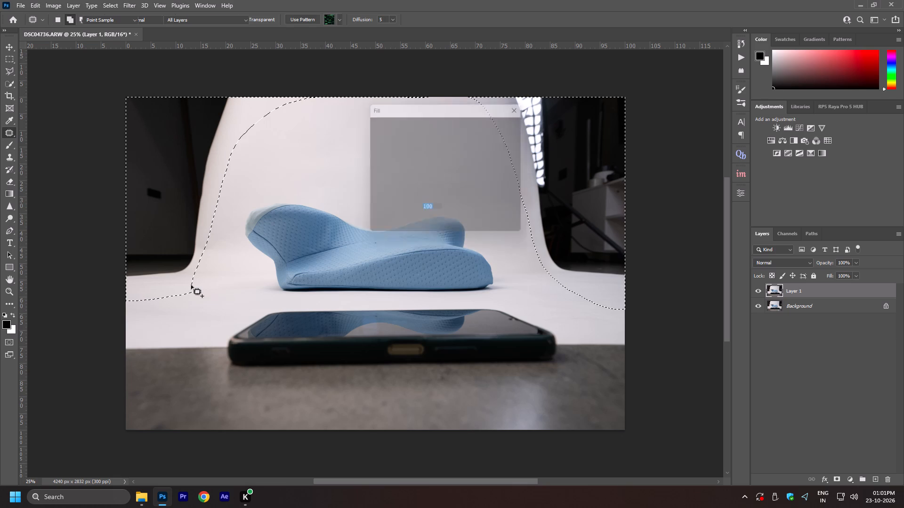
key("Return")
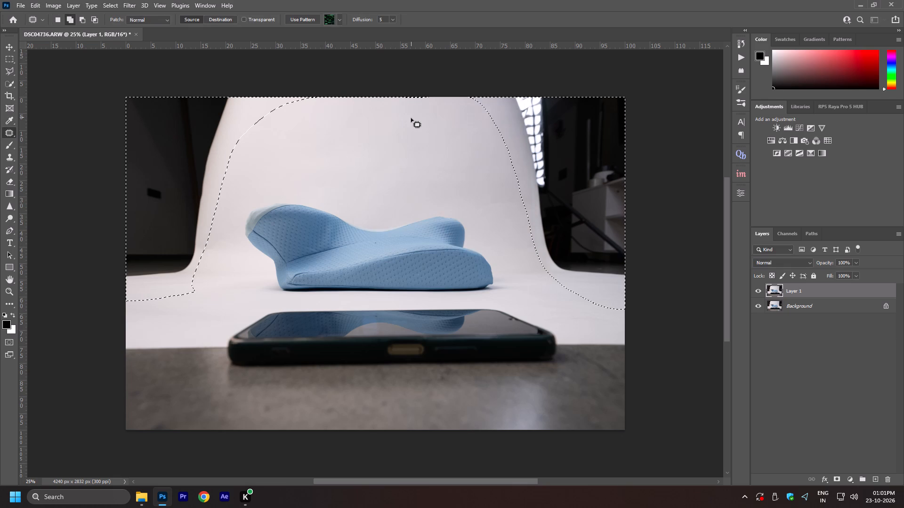
left_click(411, 119)
Patch two small backdrop areas beside the pillow's raised left end using the backdrop above them.
left_click_drag(204, 258, 204, 254)
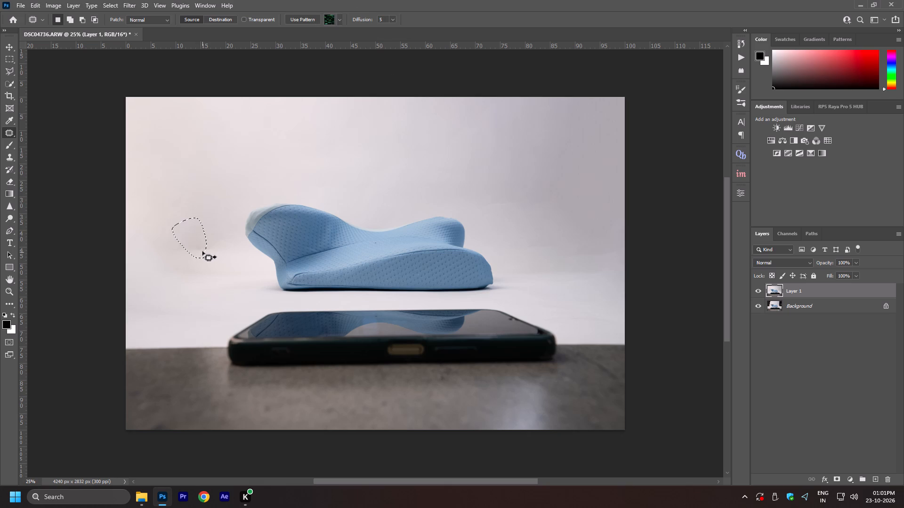
left_click_drag(200, 246, 185, 173)
left_click(185, 163)
left_click_drag(204, 264, 215, 260)
left_click_drag(210, 245, 179, 166)
left_click(163, 121)
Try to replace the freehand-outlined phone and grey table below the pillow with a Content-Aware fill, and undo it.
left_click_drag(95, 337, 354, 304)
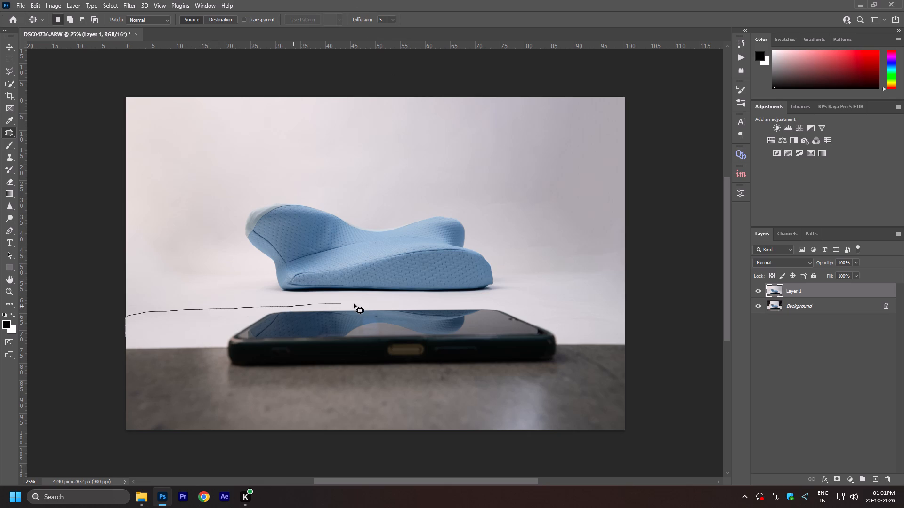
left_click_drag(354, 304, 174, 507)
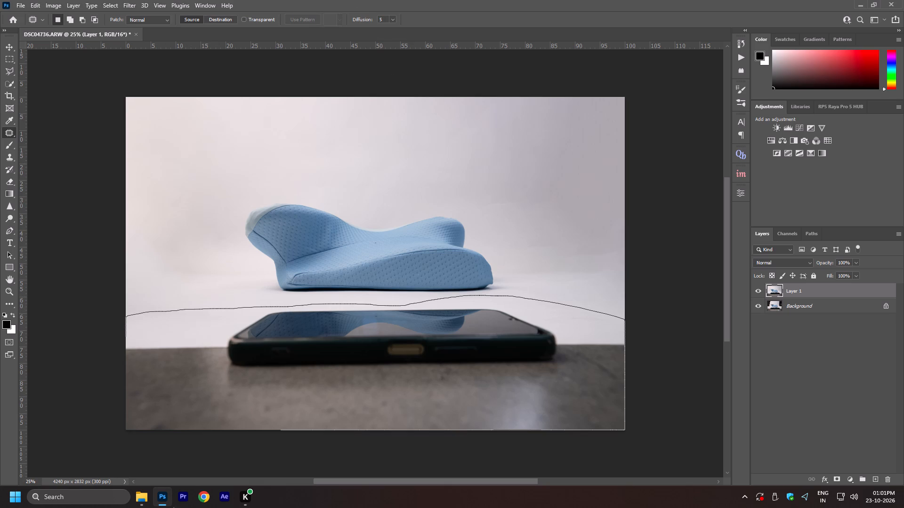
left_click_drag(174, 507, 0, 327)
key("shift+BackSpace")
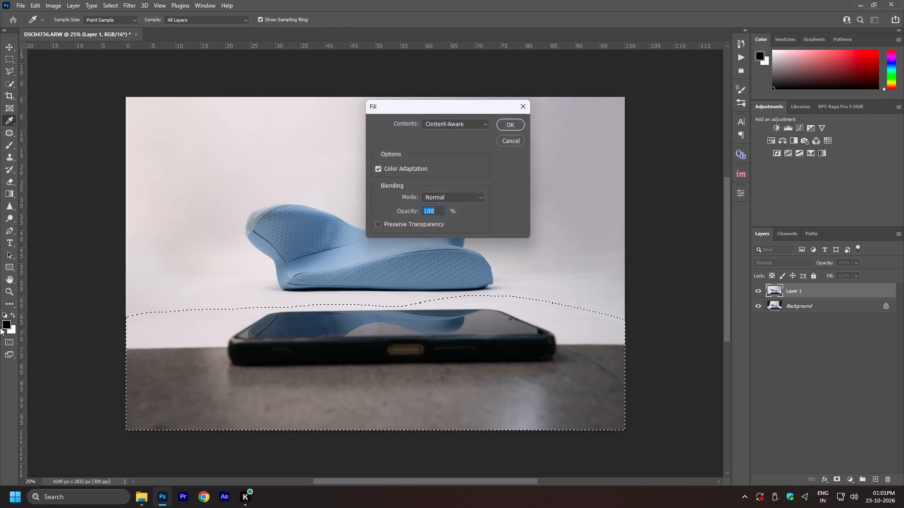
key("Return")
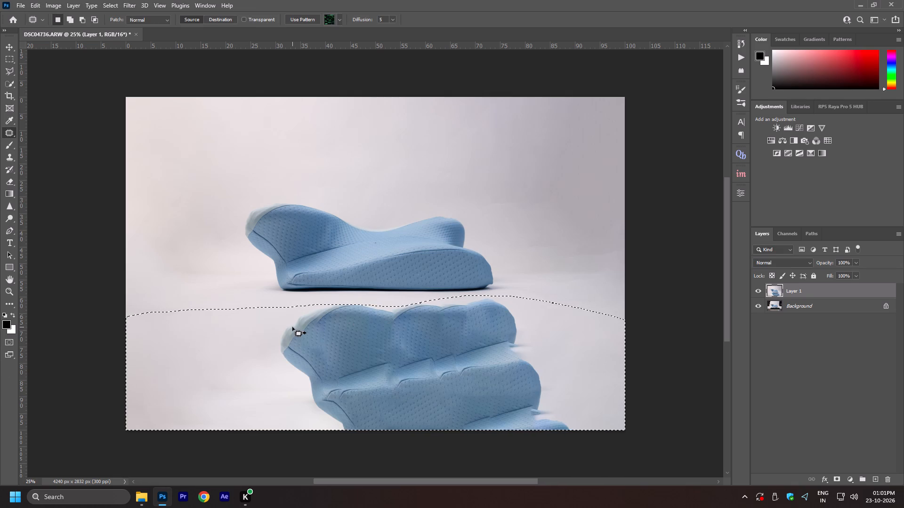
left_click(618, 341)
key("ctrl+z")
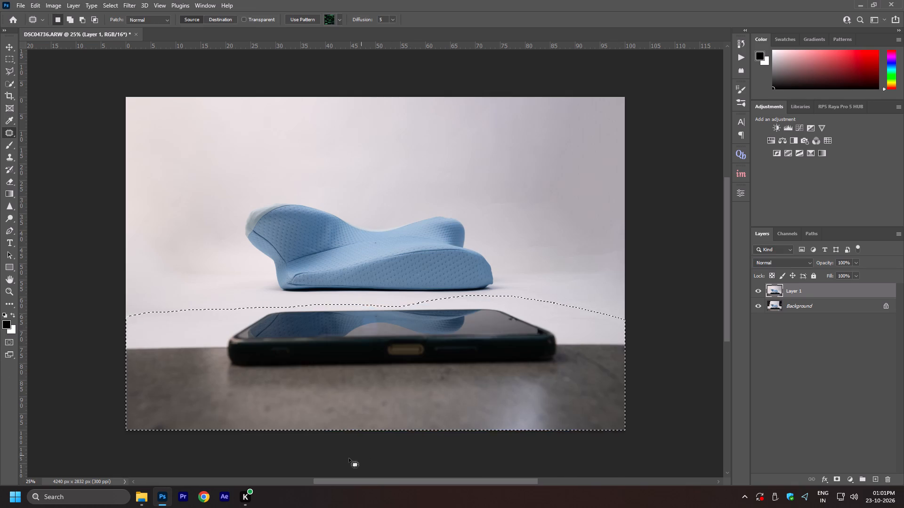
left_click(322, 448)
Select the full-width strip containing the phone and table with the Rectangular Marquee and apply a Content-Aware fill.
type("m,")
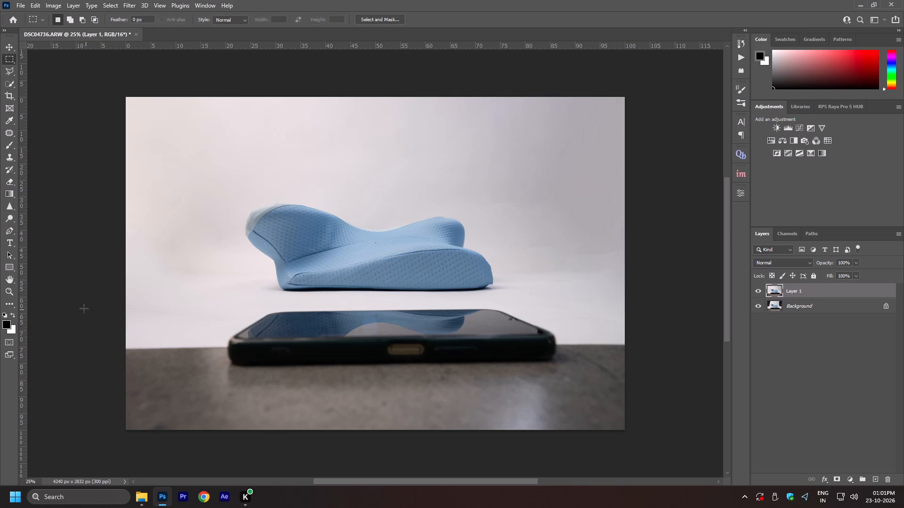
left_click_drag(105, 313, 734, 476)
key("space")
key("shift+BackSpace")
key("Return")
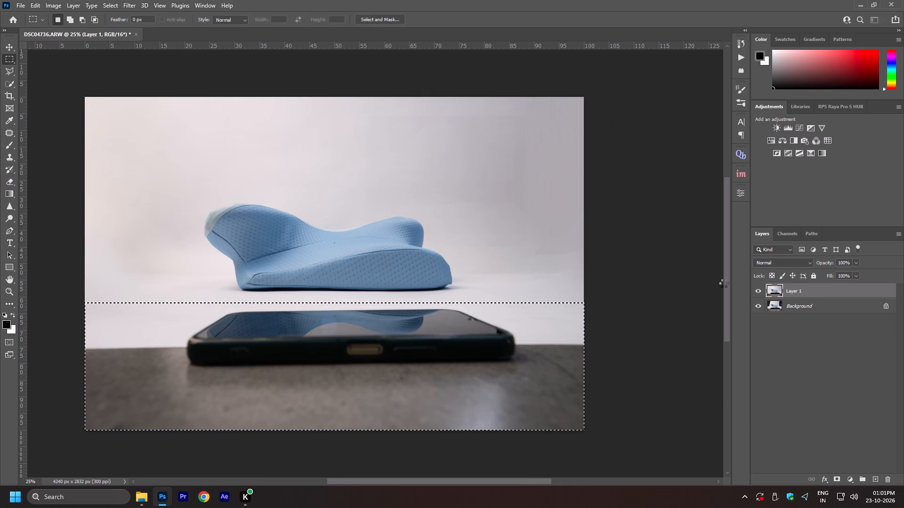
left_click(242, 443)
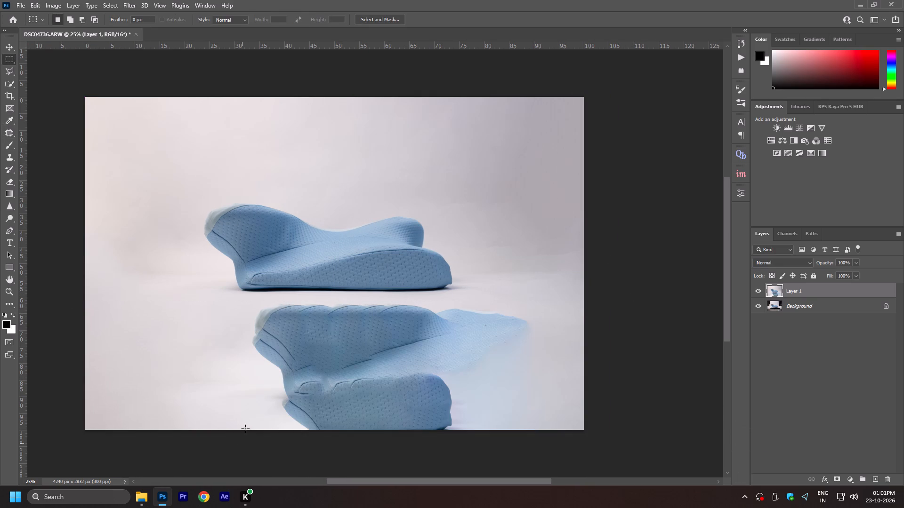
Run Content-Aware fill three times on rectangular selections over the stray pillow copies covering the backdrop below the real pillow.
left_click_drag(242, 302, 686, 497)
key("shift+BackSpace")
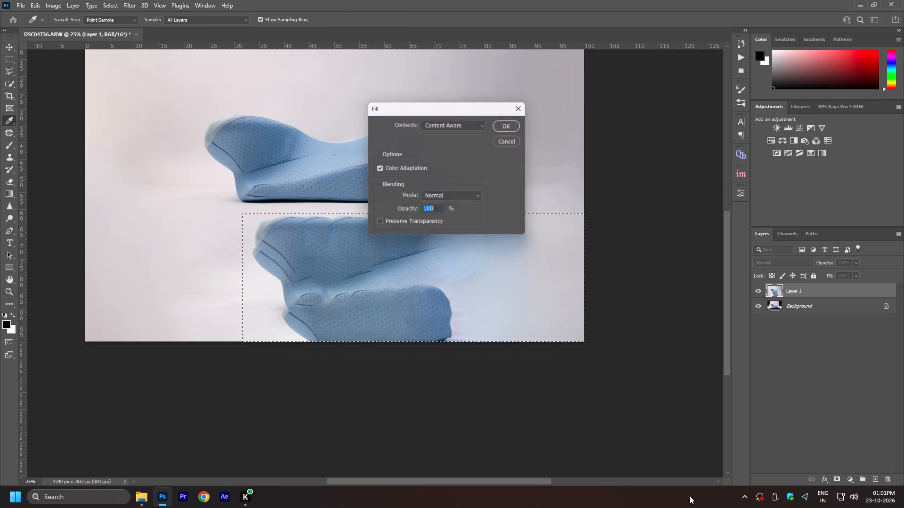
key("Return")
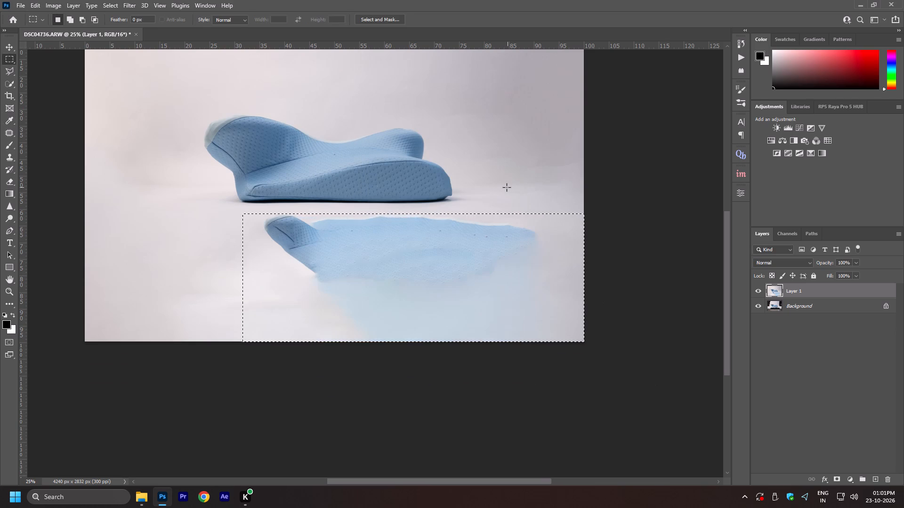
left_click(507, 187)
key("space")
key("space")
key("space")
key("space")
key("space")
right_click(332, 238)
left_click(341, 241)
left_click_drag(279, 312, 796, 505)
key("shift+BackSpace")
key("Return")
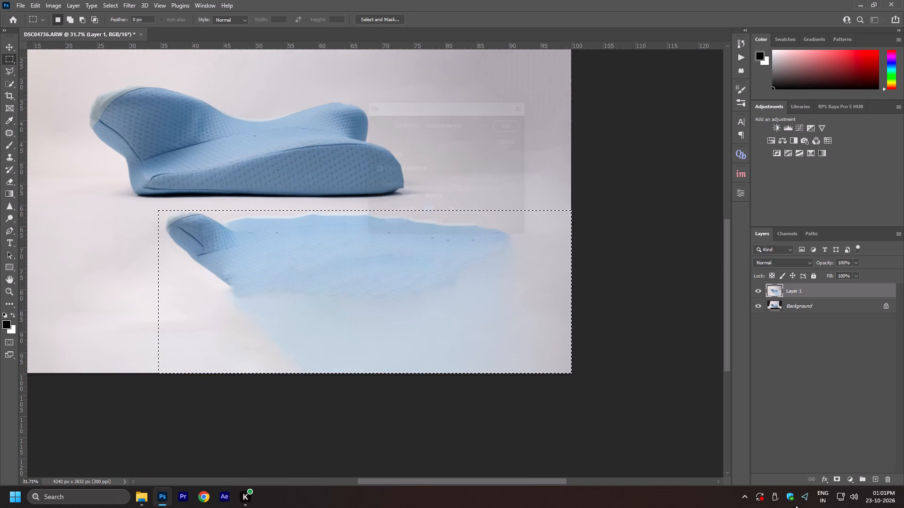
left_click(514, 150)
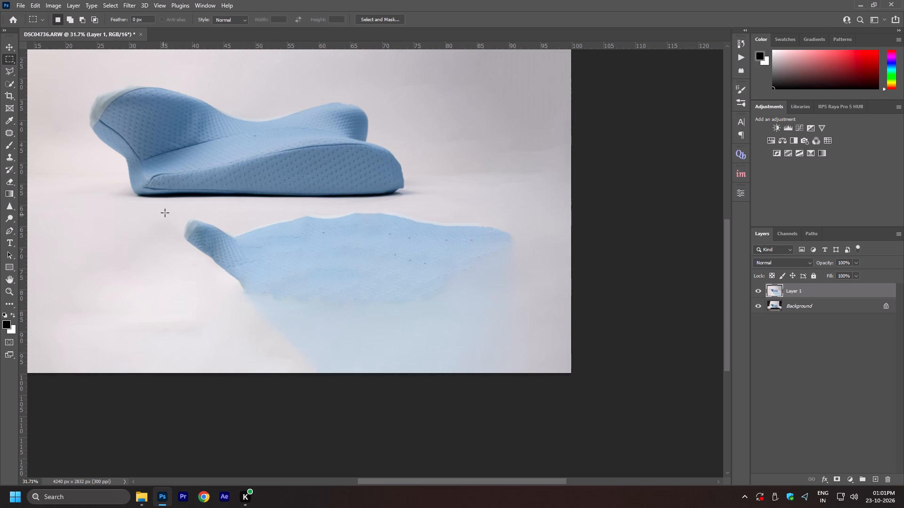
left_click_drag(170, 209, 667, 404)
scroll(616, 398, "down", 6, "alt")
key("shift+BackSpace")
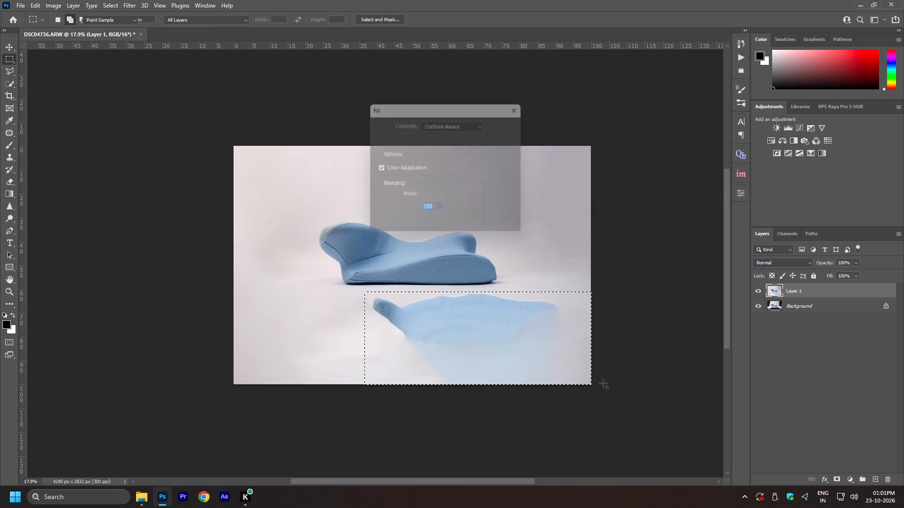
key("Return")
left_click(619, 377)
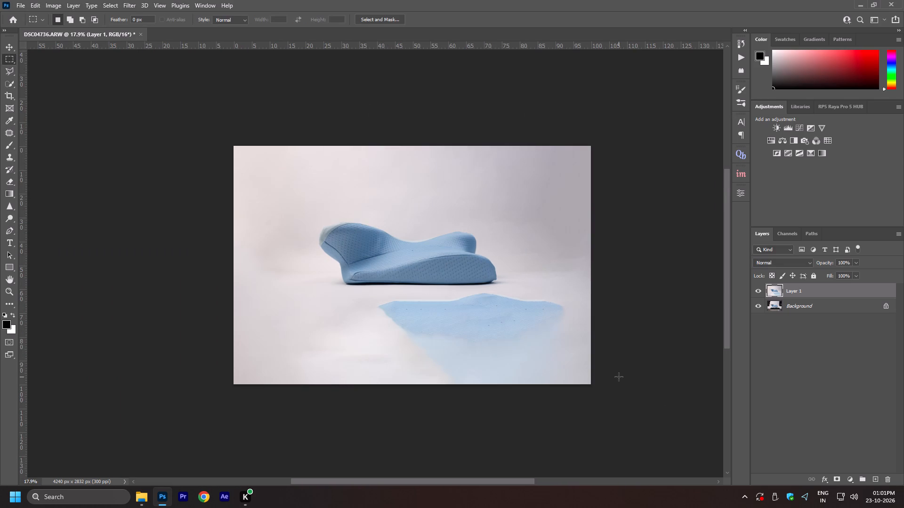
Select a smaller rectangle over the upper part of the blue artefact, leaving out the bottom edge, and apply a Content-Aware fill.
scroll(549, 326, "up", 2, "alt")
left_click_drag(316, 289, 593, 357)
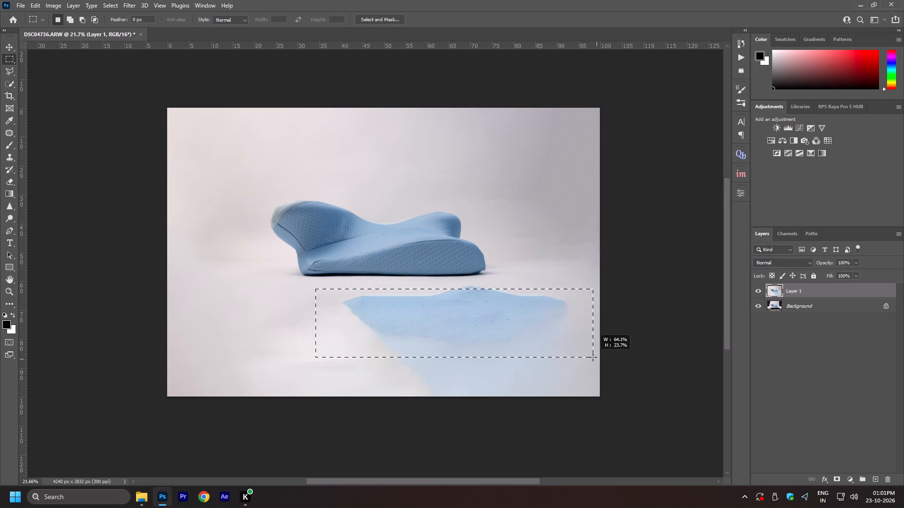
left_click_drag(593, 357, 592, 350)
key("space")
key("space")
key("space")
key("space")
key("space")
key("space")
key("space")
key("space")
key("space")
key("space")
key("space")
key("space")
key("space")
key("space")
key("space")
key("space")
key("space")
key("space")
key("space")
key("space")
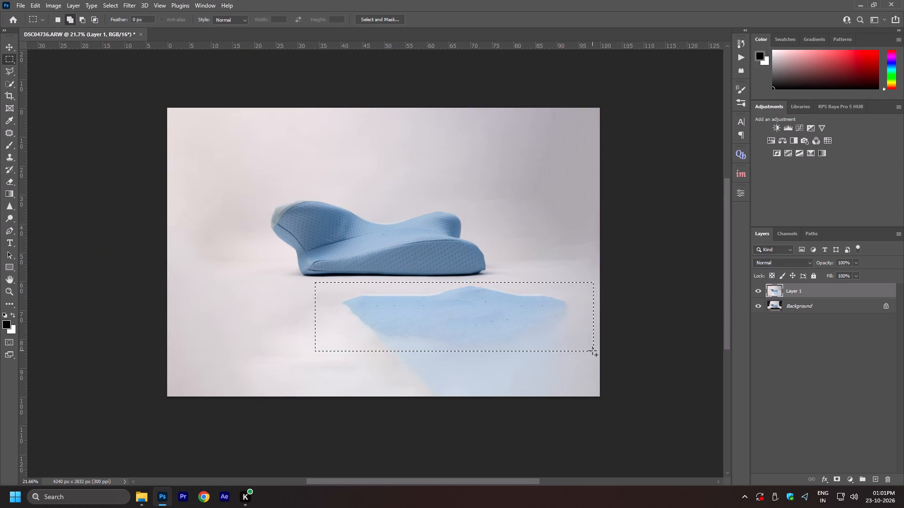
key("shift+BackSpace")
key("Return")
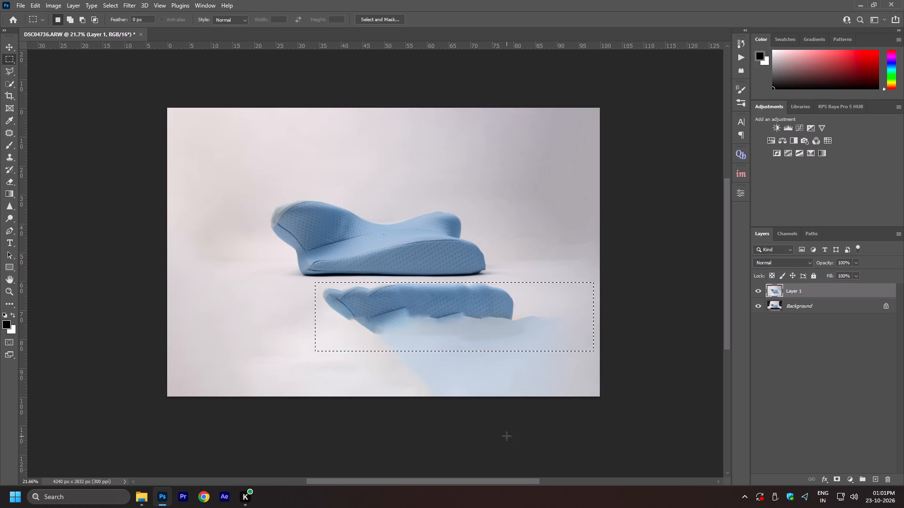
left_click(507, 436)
Select a rectangle around the pillow copy directly below the real pillow and patch it with the clean backdrop above the pillow.
left_click_drag(308, 279, 538, 352)
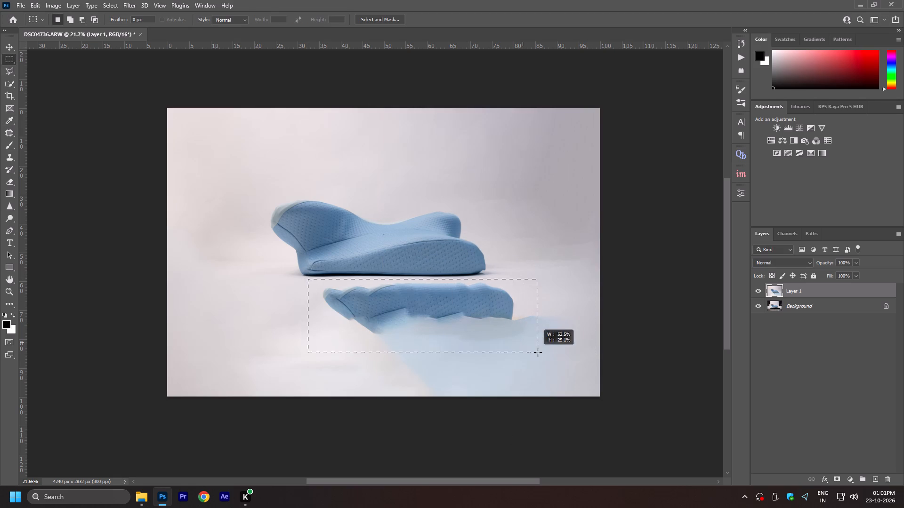
left_click_drag(538, 352, 538, 353)
key("j")
left_click_drag(417, 321, 346, 159)
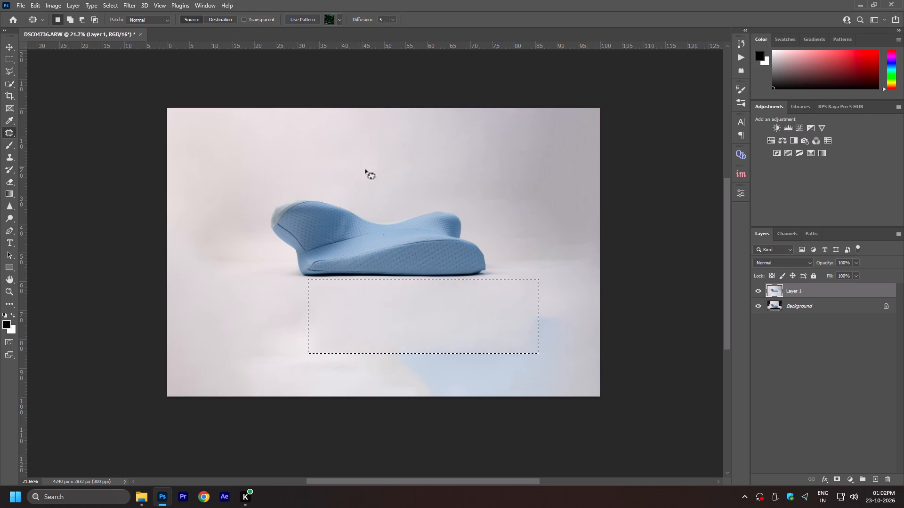
left_click(506, 177)
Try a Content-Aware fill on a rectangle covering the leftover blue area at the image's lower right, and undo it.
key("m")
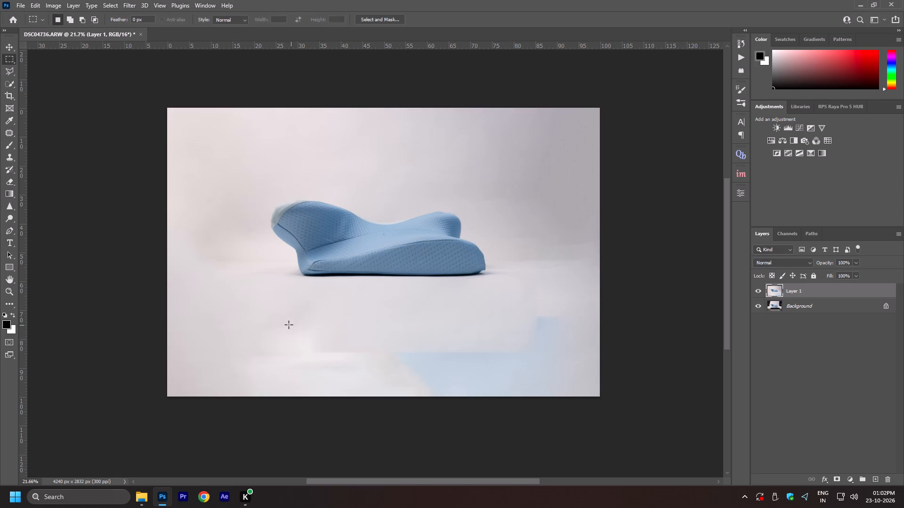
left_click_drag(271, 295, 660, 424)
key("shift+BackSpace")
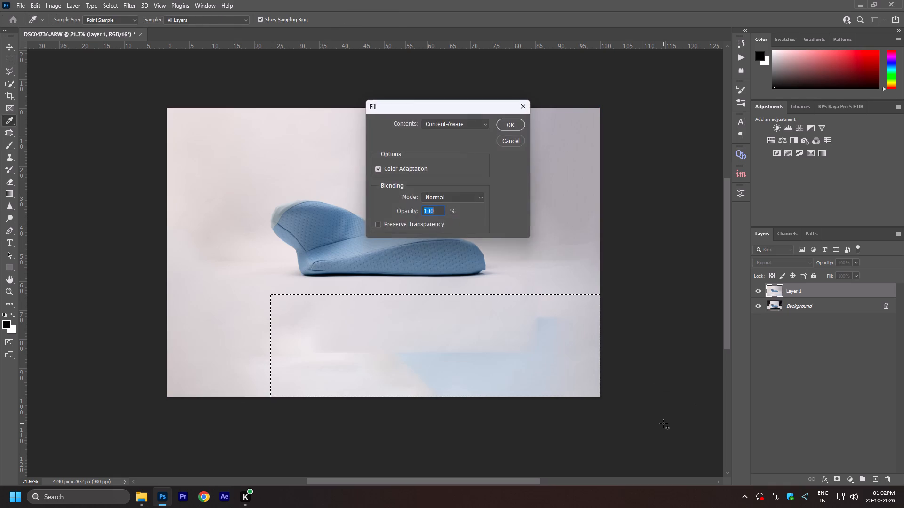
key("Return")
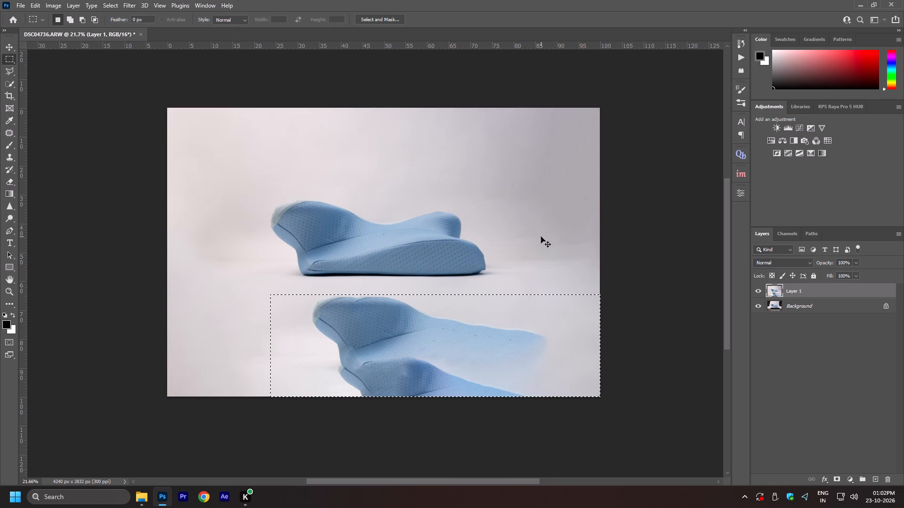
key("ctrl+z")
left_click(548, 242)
Outline the leftover blue area along the image's bottom edge with the Patch tool and replace it with the backdrop above the pillow.
key("j")
left_click_drag(357, 439, 298, 408)
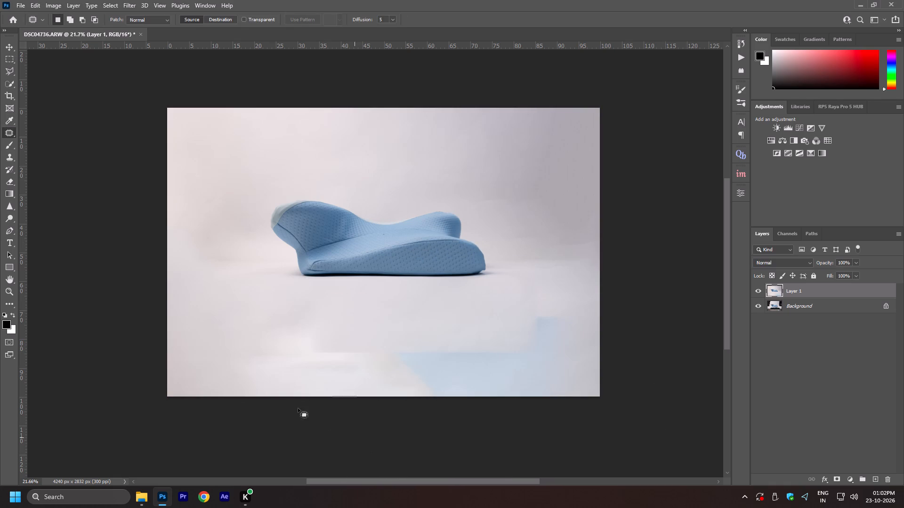
left_click_drag(298, 408, 439, 421)
left_click_drag(432, 361, 373, 162)
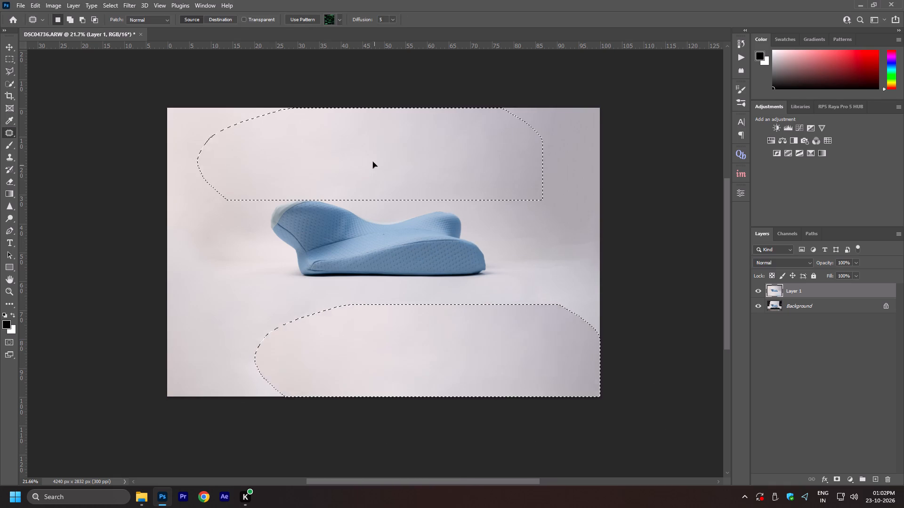
left_click_drag(373, 162, 369, 160)
left_click(536, 154)
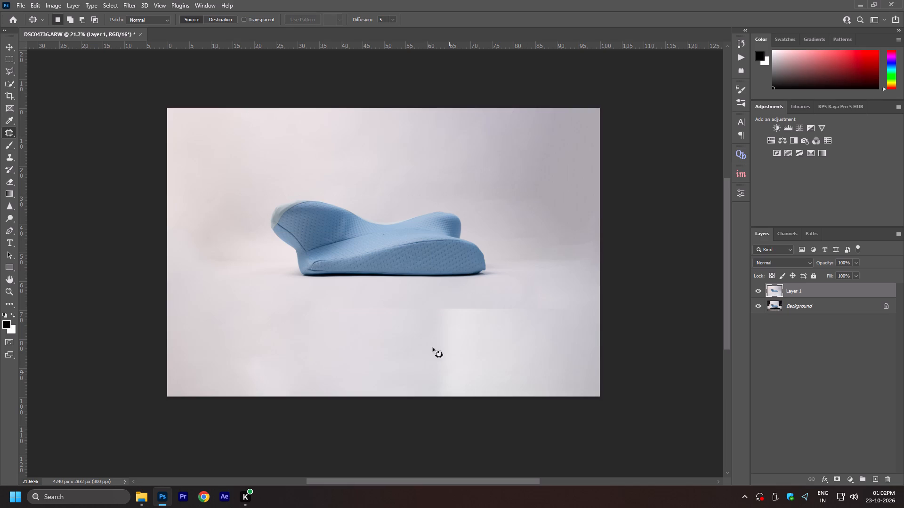
Patch the bright block at the backdrop's lower right and two smaller uneven spots below the pillow using nearby smooth backdrop.
left_click_drag(453, 416, 535, 425)
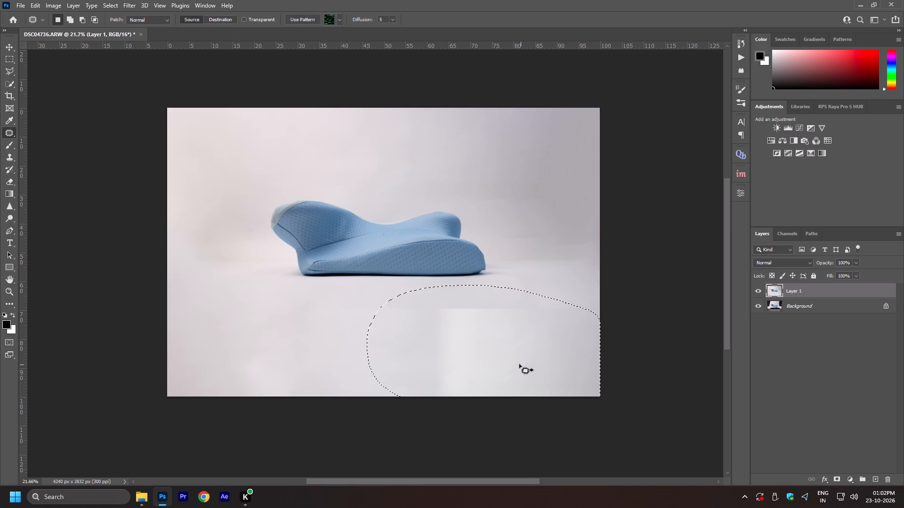
left_click_drag(521, 351, 317, 354)
left_click(234, 256)
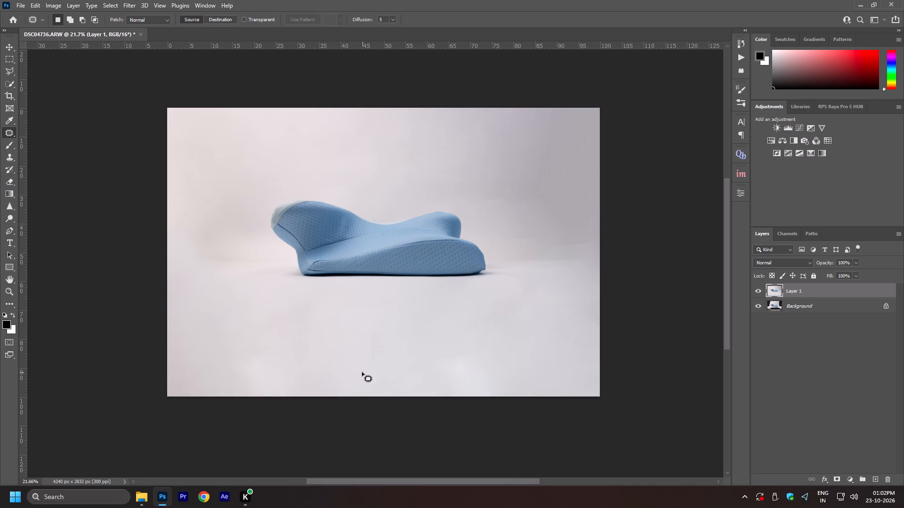
left_click_drag(355, 366, 381, 365)
left_click_drag(388, 351, 271, 326)
left_click(267, 323)
left_click_drag(429, 378, 486, 384)
left_click_drag(478, 354, 482, 351)
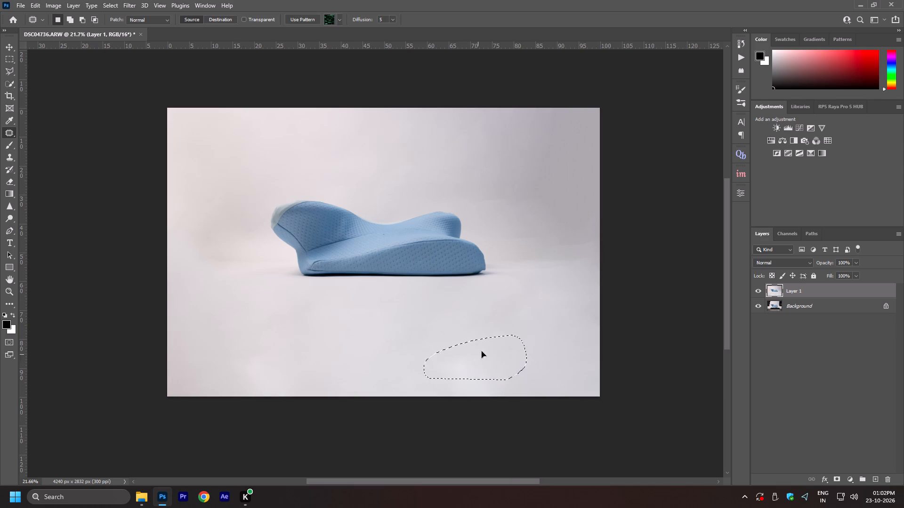
left_click_drag(482, 351, 513, 316)
left_click(521, 307)
Convert Layer 1 to a Smart Object.
key("v")
key("space")
right_click(352, 289)
left_click(365, 295)
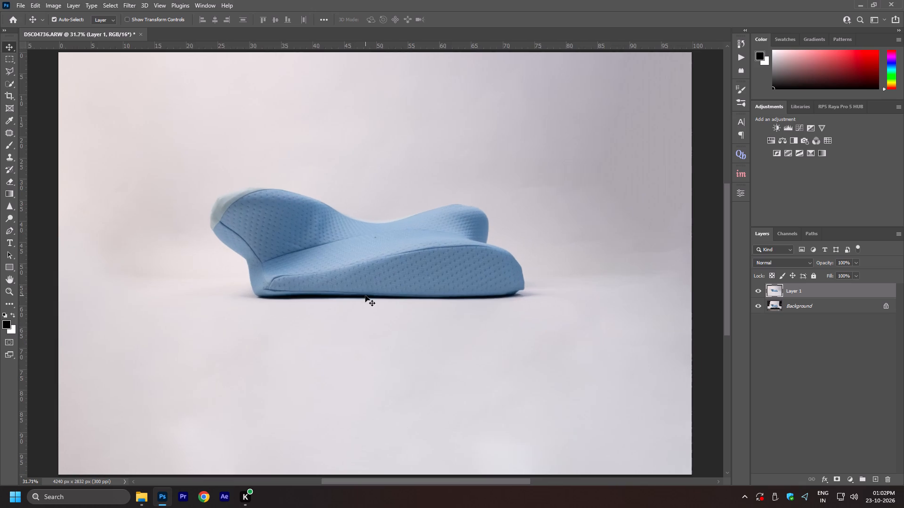
scroll(365, 296, "down", 6)
right_click(834, 294)
left_click(763, 216)
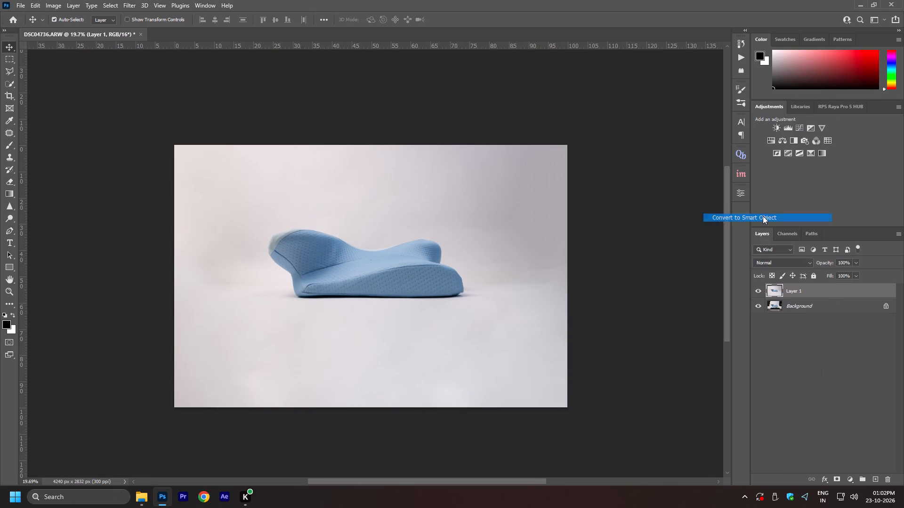
Scale Layer 1 proportionally to about 147% and position its centre at X 2120 px and Y about 1570 px.
key("ctrl+t")
scroll(319, 273, "down", 6, "alt")
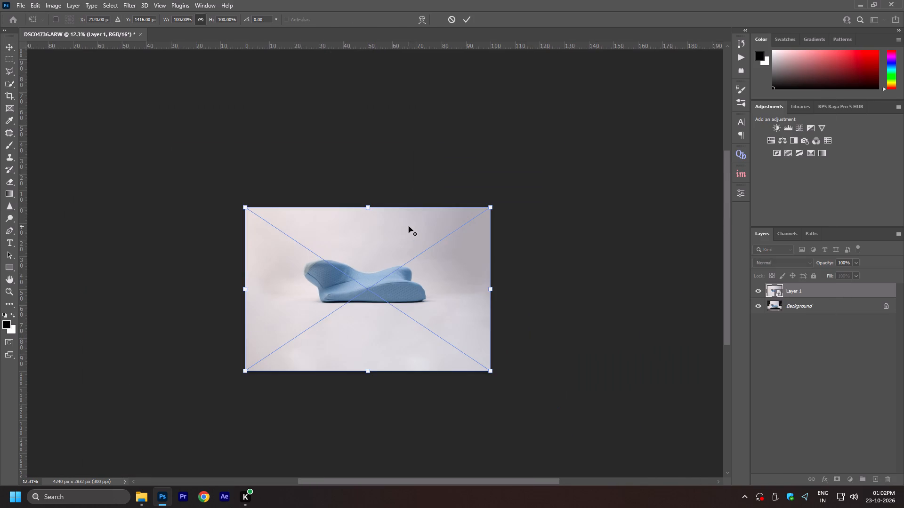
left_click_drag(490, 208, 569, 156, "alt")
left_click_drag(440, 217, 440, 231)
left_click_drag(566, 170, 542, 180, "alt")
left_click_drag(404, 286, 405, 281)
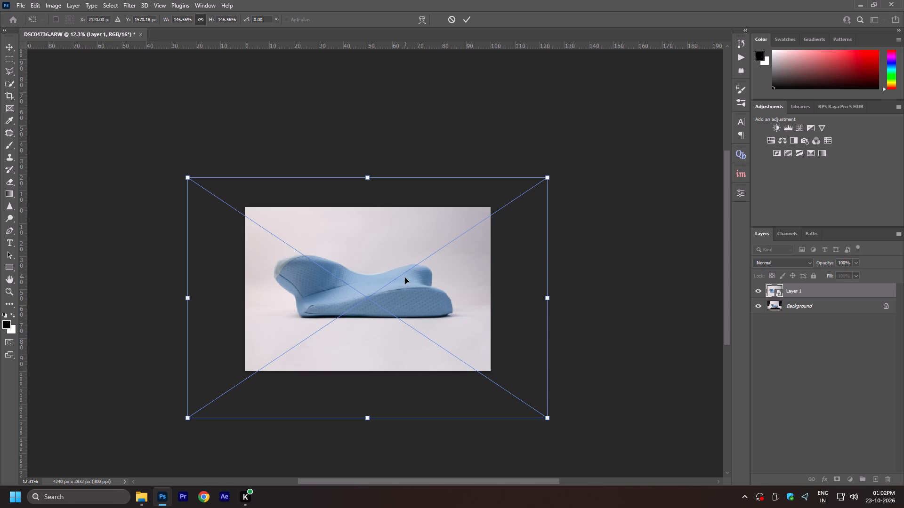
key("Return")
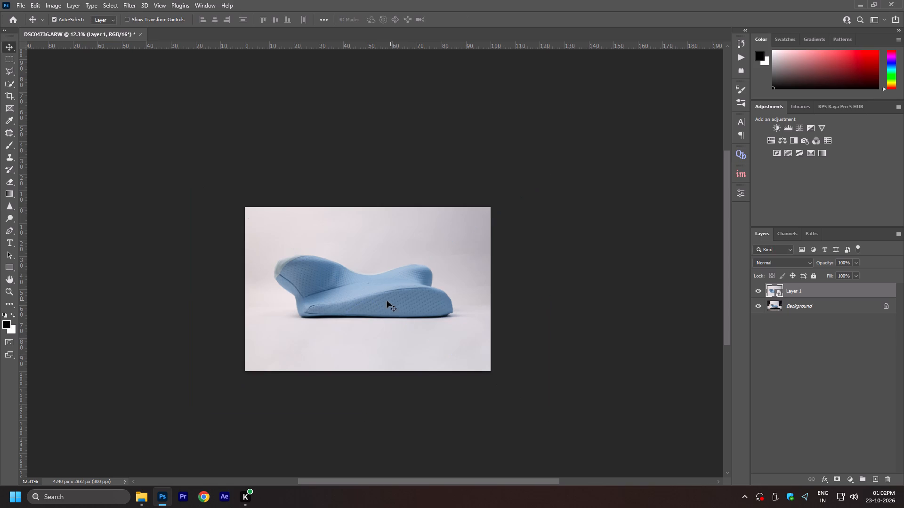
key("ctrl+t")
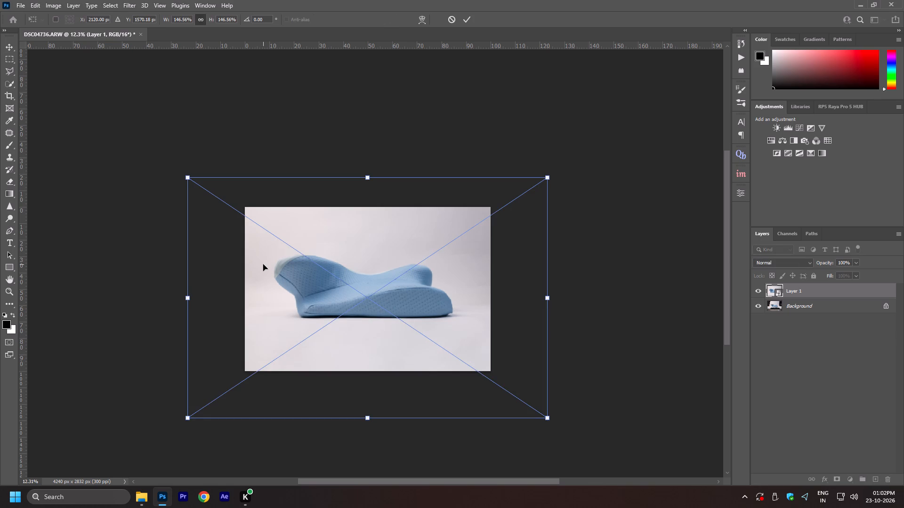
key("Return")
Place a vertical guide at the pillow's left edge and a horizontal guide at its top edge, fine-tuning both close up.
key("ctrl+r")
key("ctrl+r")
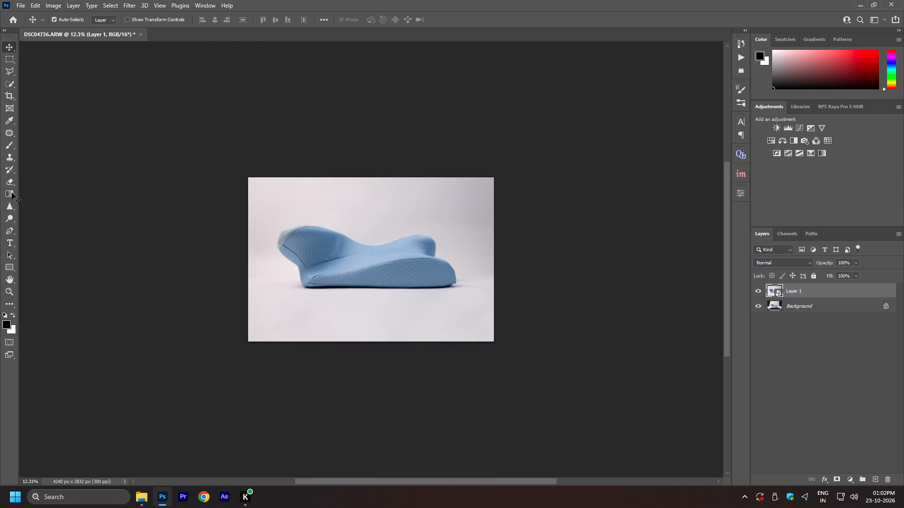
left_click_drag(22, 190, 282, 198)
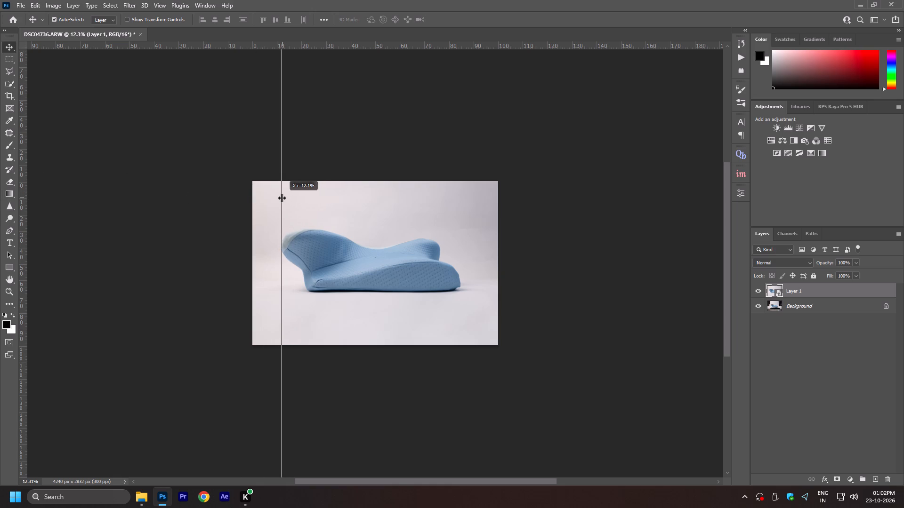
left_click_drag(282, 198, 281, 198)
left_click_drag(302, 44, 306, 159)
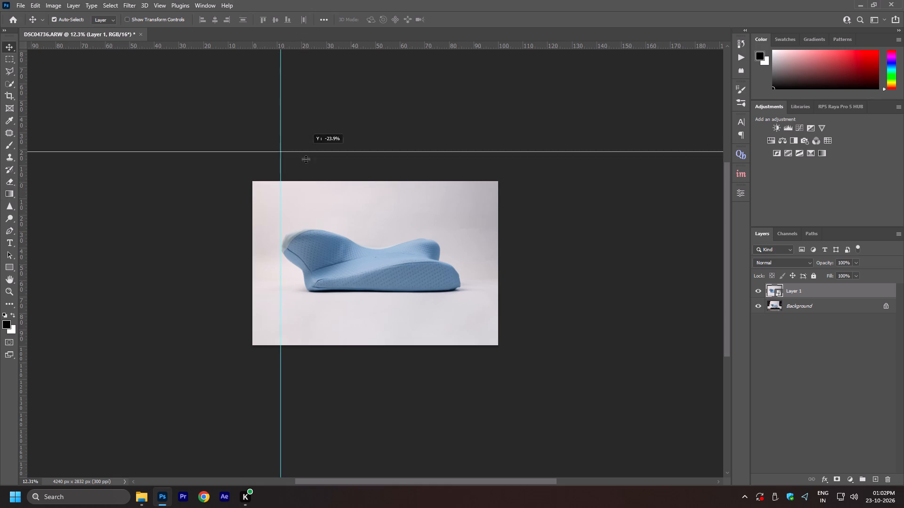
left_click_drag(306, 159, 310, 227)
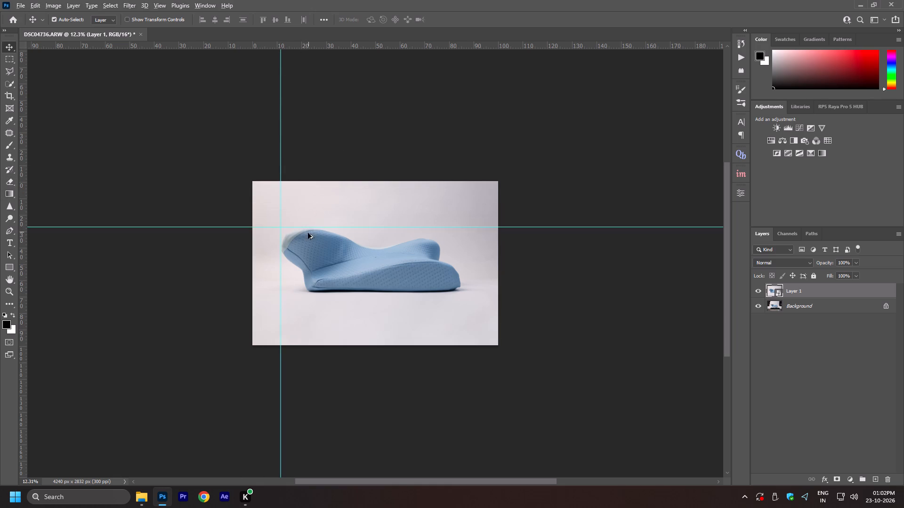
scroll(307, 230, "up", 20, "alt")
scroll(307, 230, "up", 2, "alt")
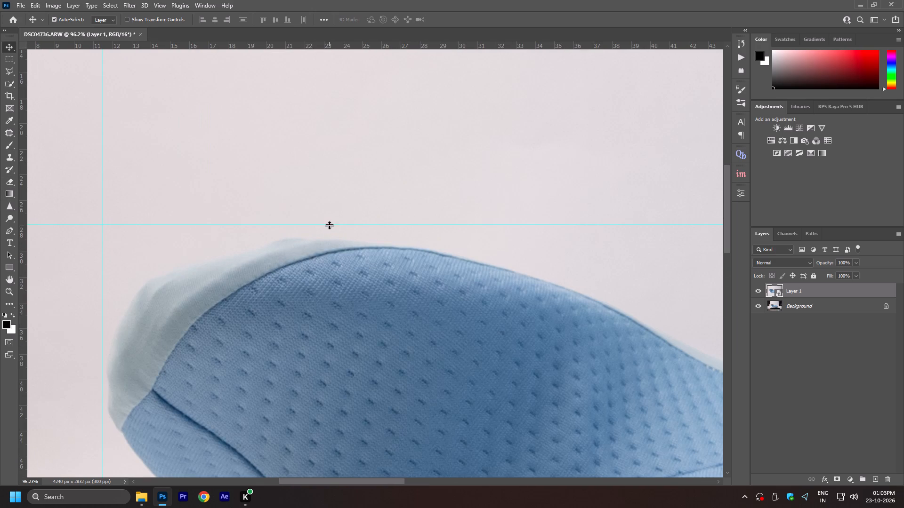
left_click_drag(329, 225, 329, 237)
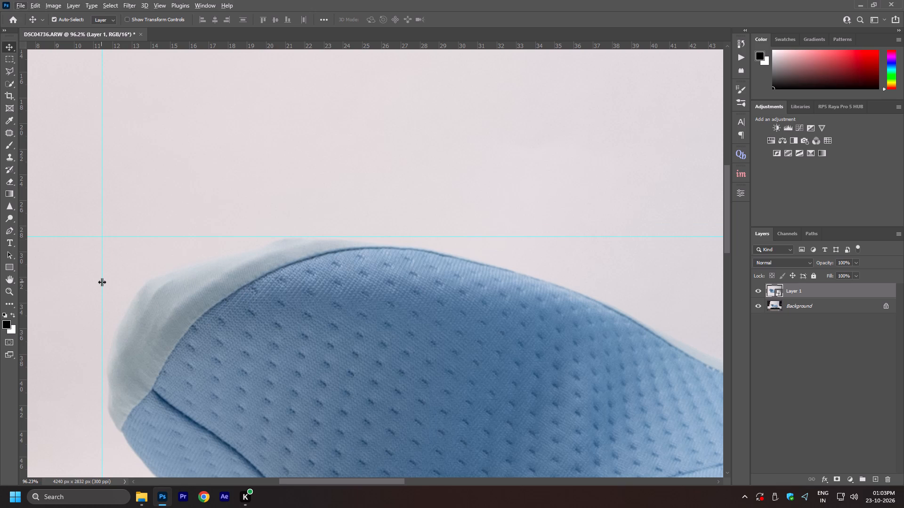
left_click_drag(102, 282, 107, 281)
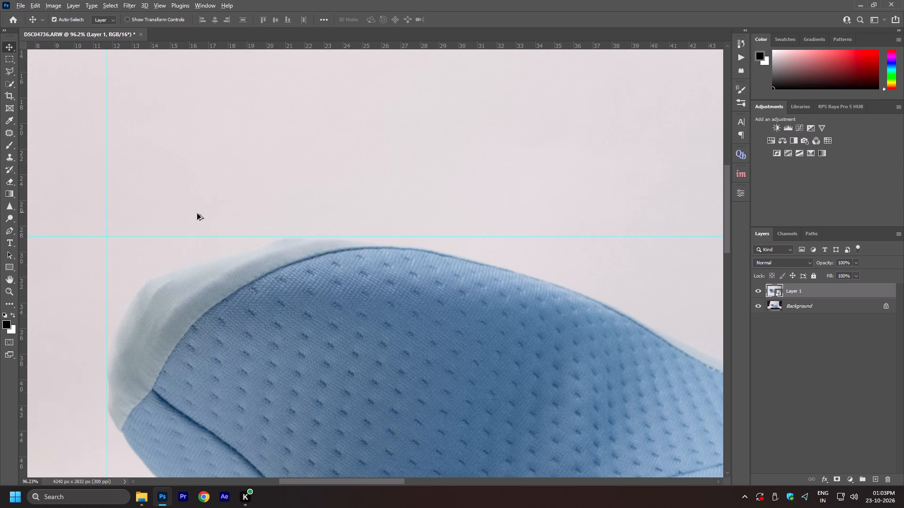
Place a horizontal guide along the pillow's bottom edge.
scroll(197, 215, "down", 18, "alt")
left_click_drag(348, 42, 326, 331)
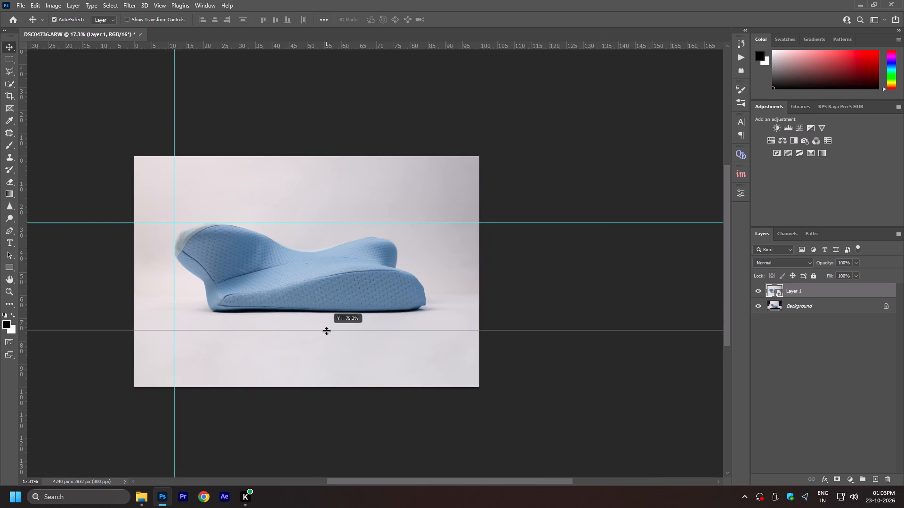
left_click_drag(326, 331, 336, 312)
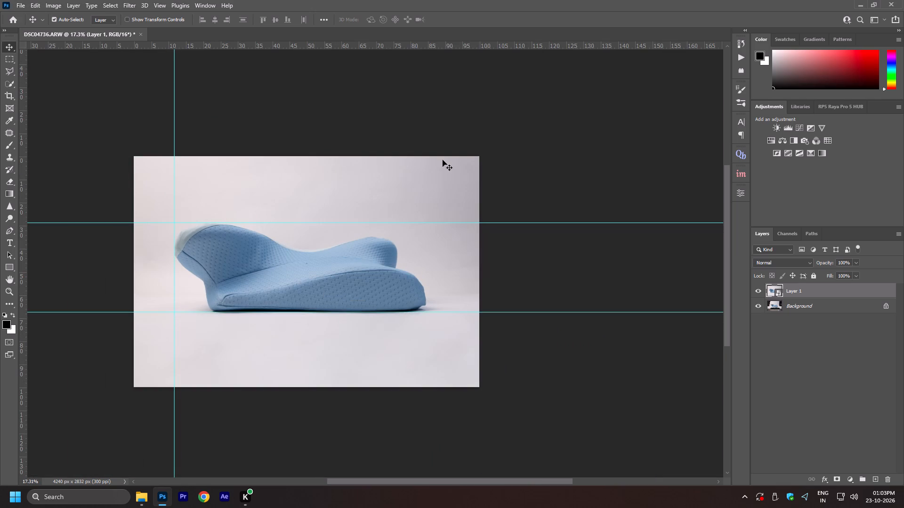
Place a vertical guide at the pillow's right edge, about 84% across the canvas, checking its alignment close up.
left_click_drag(23, 202, 428, 260)
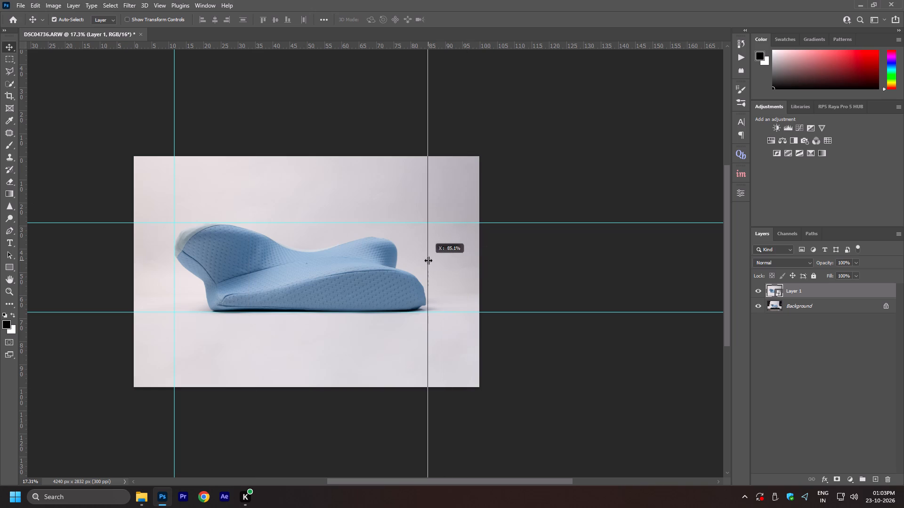
left_click_drag(428, 260, 426, 260)
scroll(418, 318, "up", 19, "alt")
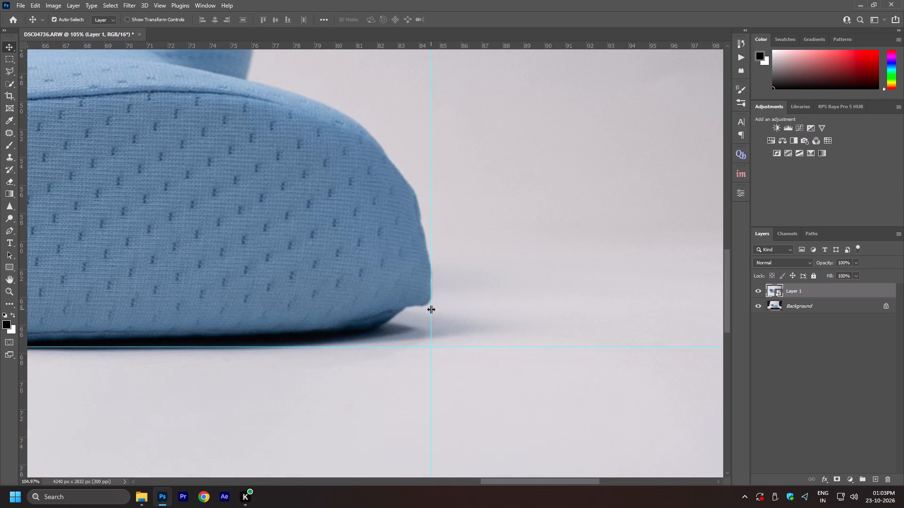
left_click(431, 309)
scroll(431, 310, "down", 14, "alt")
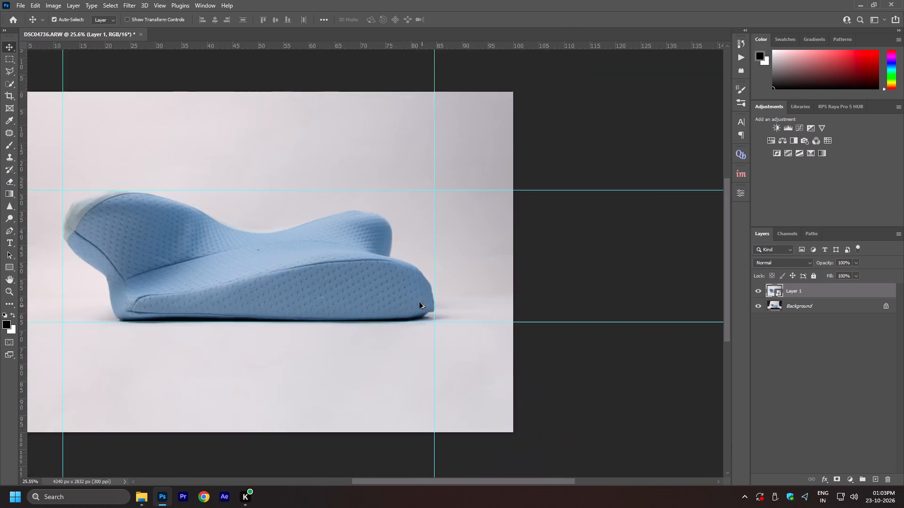
scroll(420, 302, "down", 6, "alt")
key("space")
key("space")
key("space")
key("space")
key("space")
key("space")
key("space")
right_click(319, 278)
left_click(336, 284)
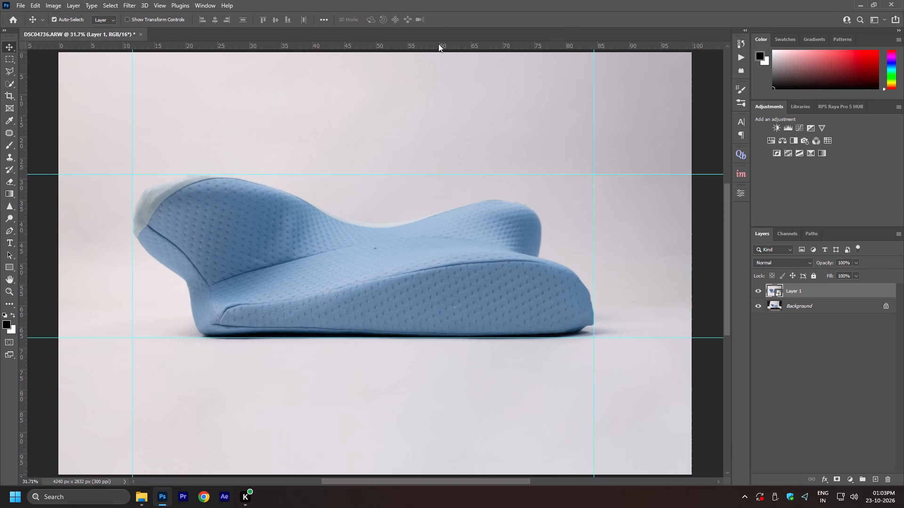
Place a second horizontal guide at the top of the pillow's lower right-hand lobe and check it close up.
left_click_drag(438, 44, 441, 199)
scroll(498, 214, "up", 14, "alt")
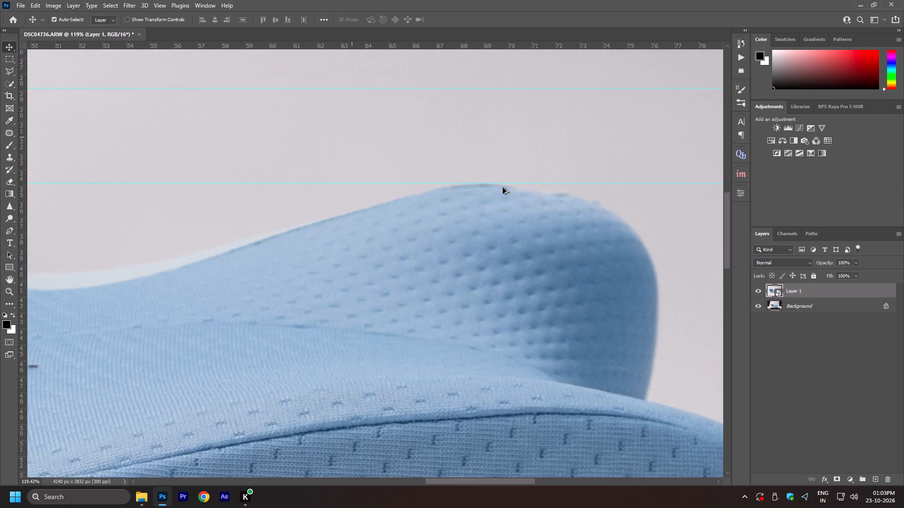
scroll(501, 187, "down", 18, "alt")
key("space")
right_click_drag(351, 215, 358, 217)
left_click(376, 227)
key("space")
key("space")
key("space")
right_click(370, 193)
left_click(387, 200)
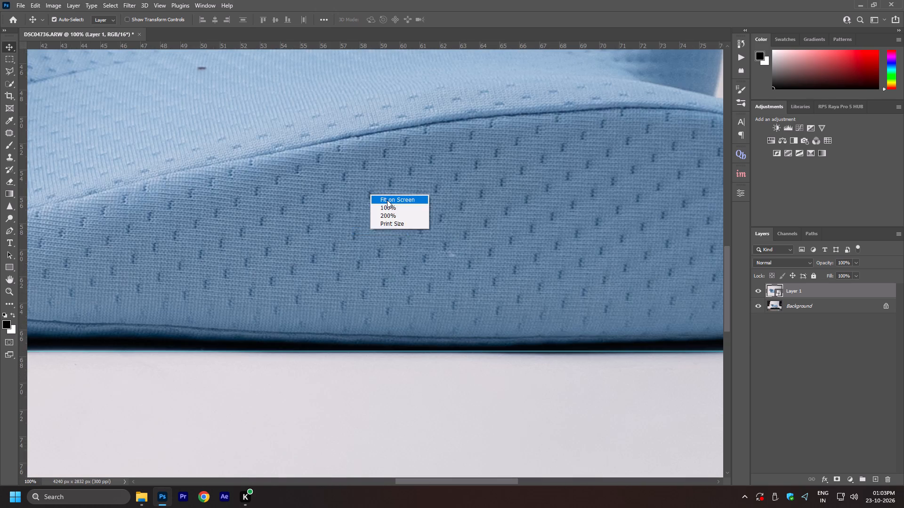
Save the document as DSC04736.psd in the 01 folder.
key("ctrl+s")
key("Return")
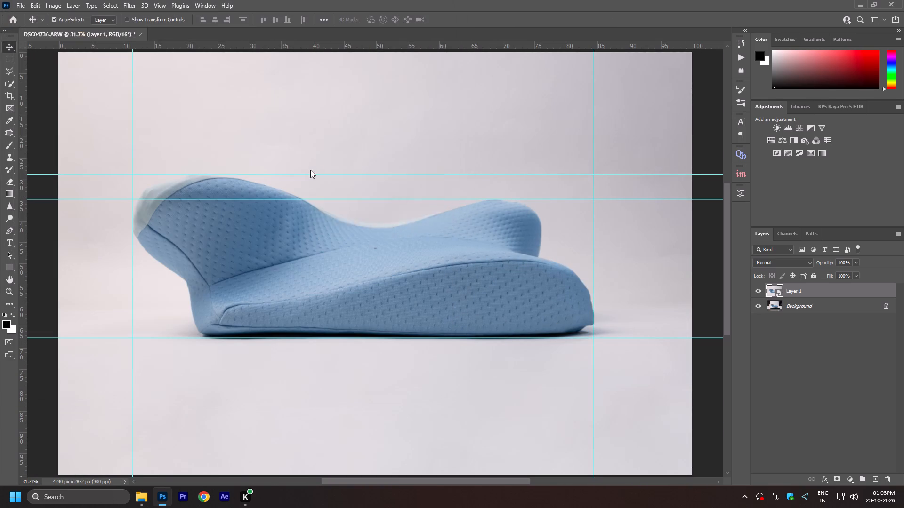
key("Return")
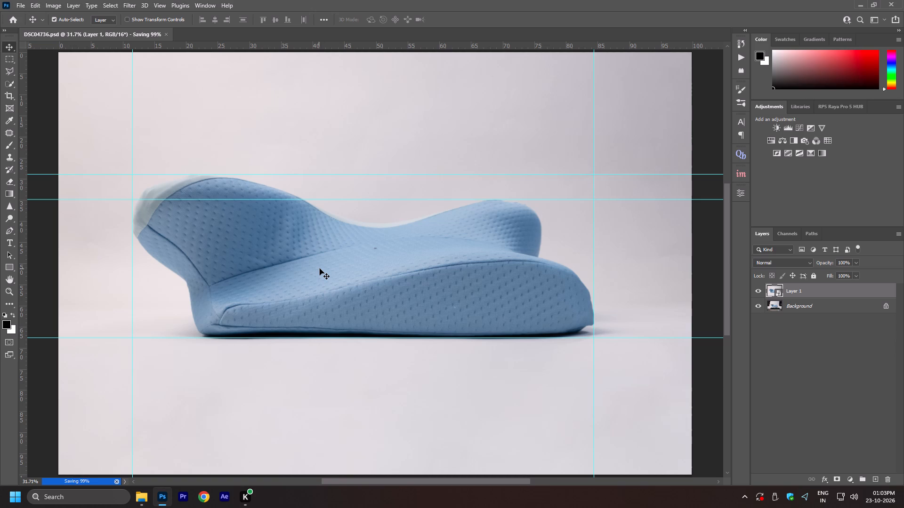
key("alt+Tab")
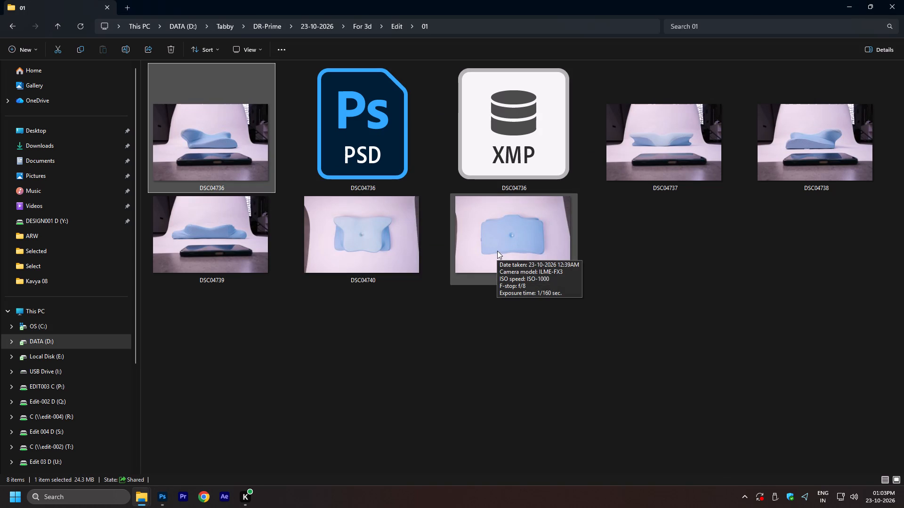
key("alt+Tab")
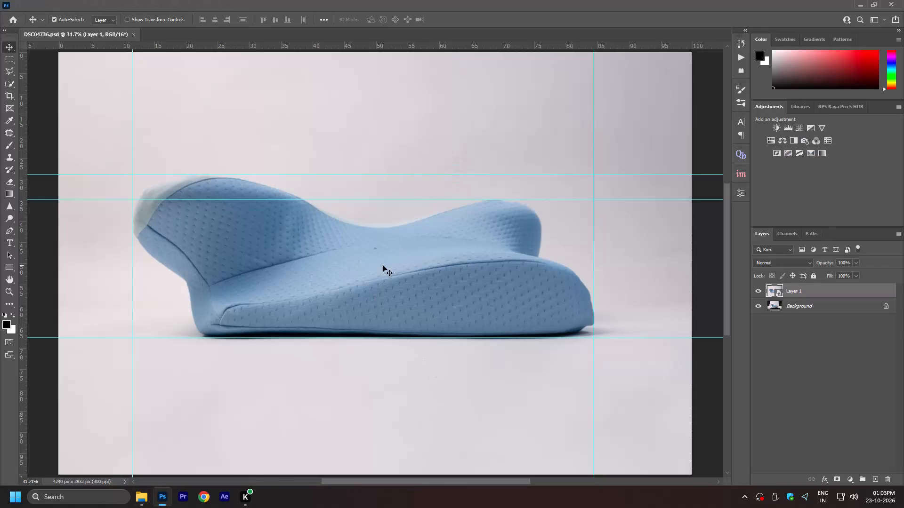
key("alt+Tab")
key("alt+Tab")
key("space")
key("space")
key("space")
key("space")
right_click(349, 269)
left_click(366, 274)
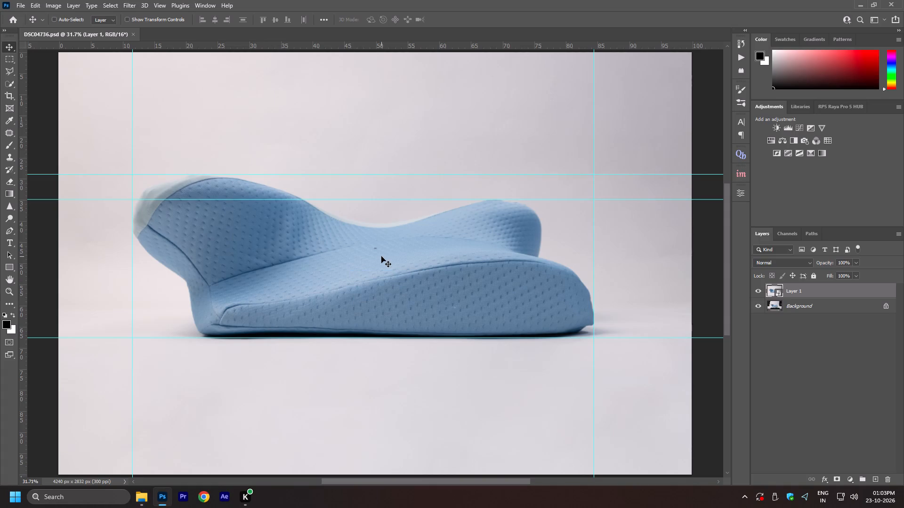
Save a JPEG copy named DSC04736 copy in the 01 folder, accepting the offered JPEG options.
key("ctrl+shift+s")
left_click(343, 331)
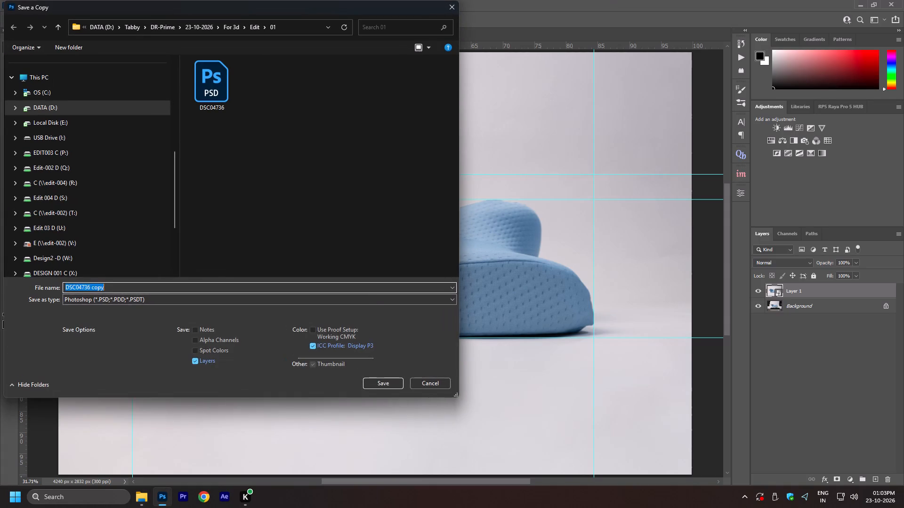
left_click(371, 303)
key("j")
key("Return")
key("Return")
key("Return")
key("Return")
key("Return")
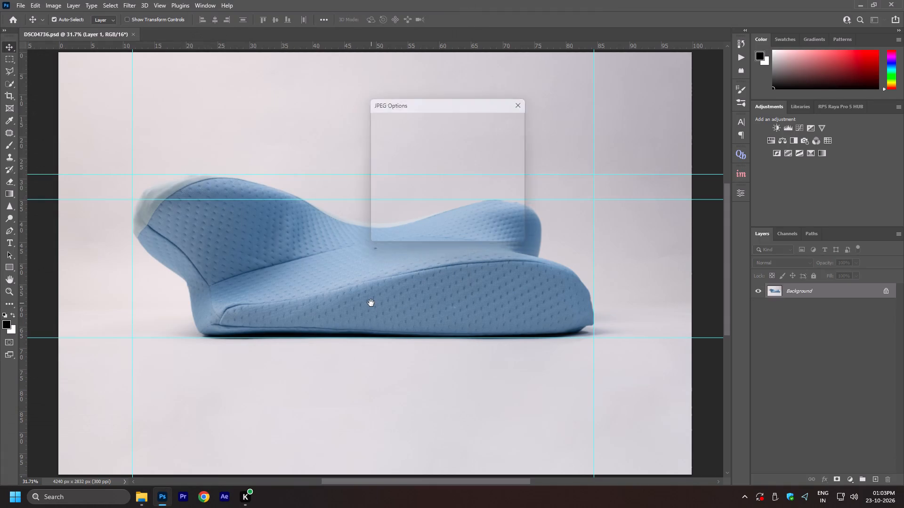
key("Return")
key("Return")
Switch to File Explorer and delete the DSC04736 XMP file from the 01 folder.
key("alt+Tab")
left_click(520, 351)
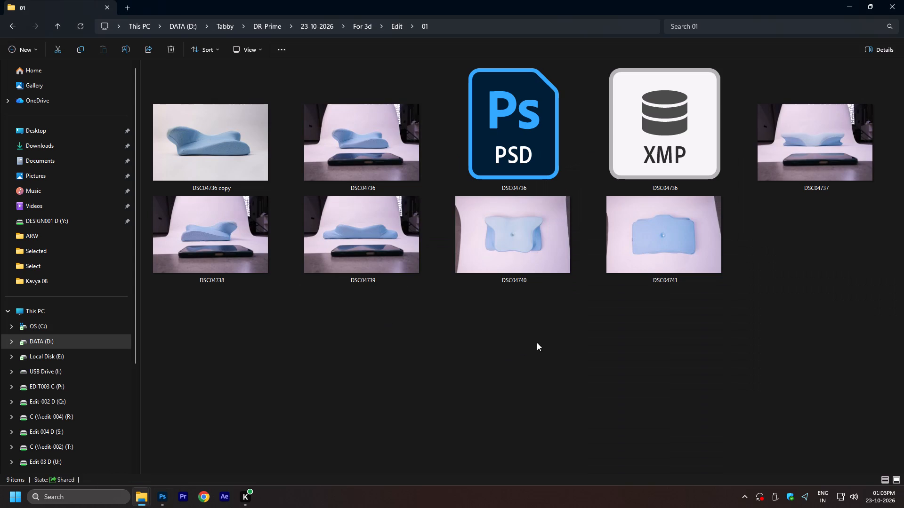
left_click(531, 342)
key("F5")
left_click(572, 370)
left_click(635, 137)
key("Delete")
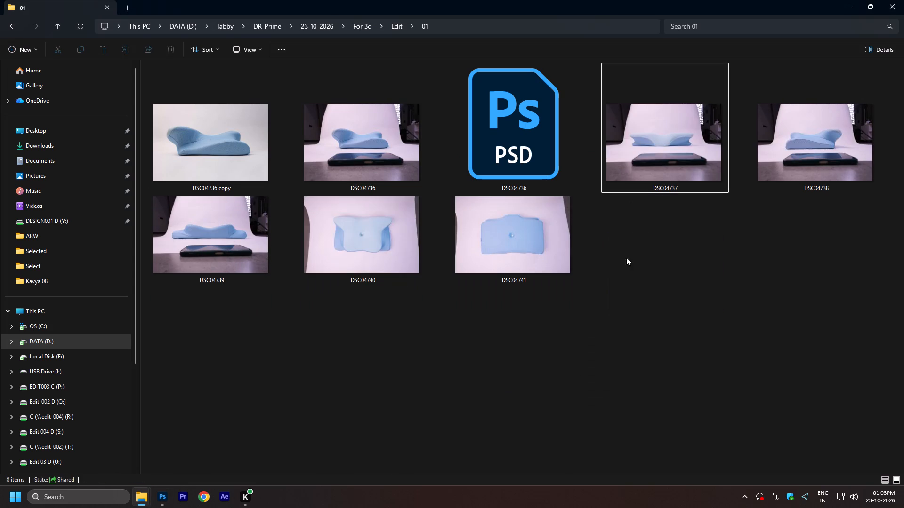
Open the DSC04737 raw photo in Photoshop through Camera Raw with Temperature 4400 and Tint +12.
left_click(638, 338)
left_click_drag(680, 122, 428, 0)
key("alt+Tab")
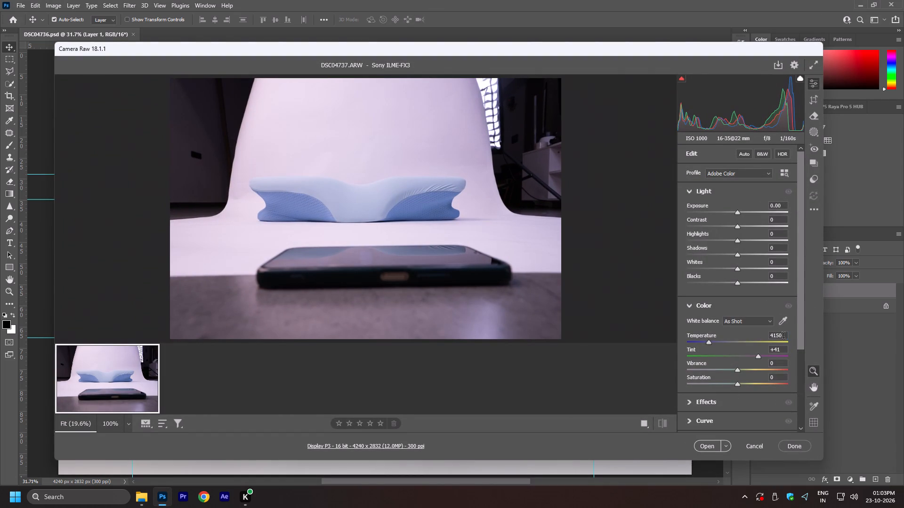
left_click_drag(783, 337, 762, 338)
type("4400")
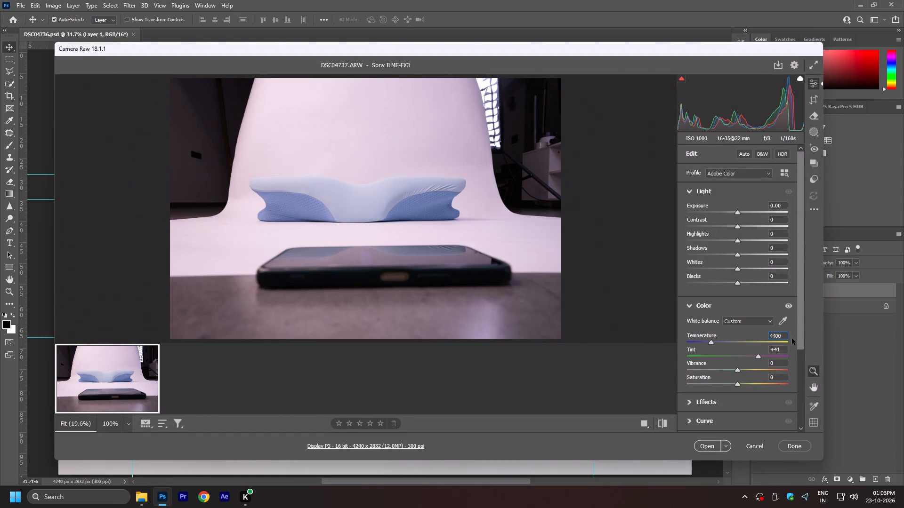
left_click_drag(784, 351, 729, 355)
type("12")
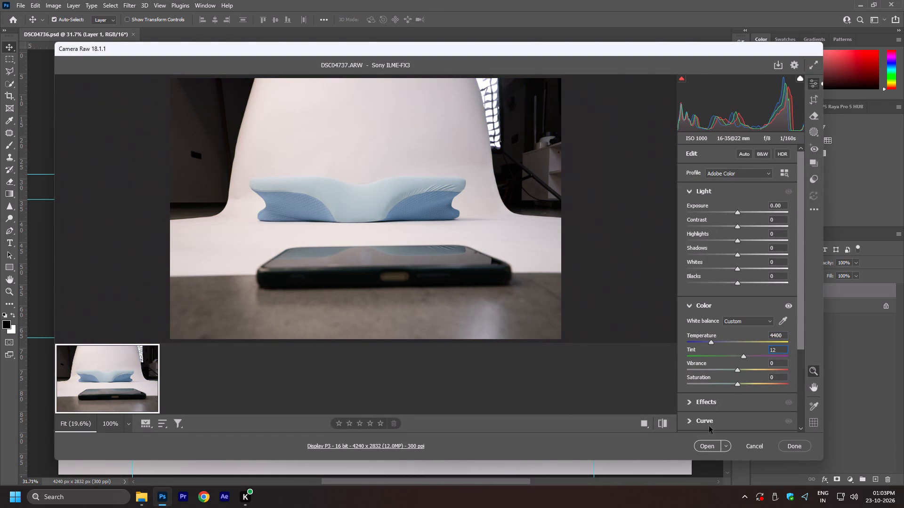
left_click(710, 448)
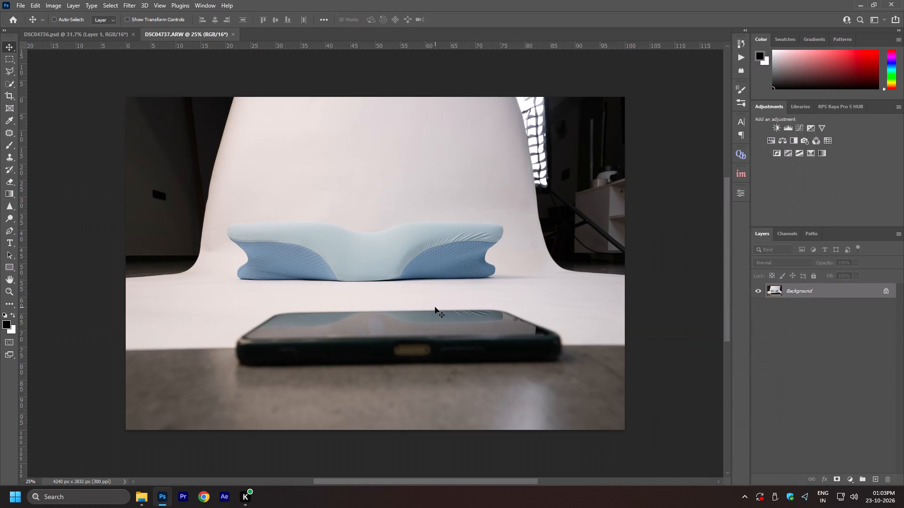
Duplicate the Background layer of the DSC04737 photo.
key("ctrl+j")
Select the dark studio area left of the backdrop with the Patch tool and replace it using Content-Aware Fill, then deselect.
key("j")
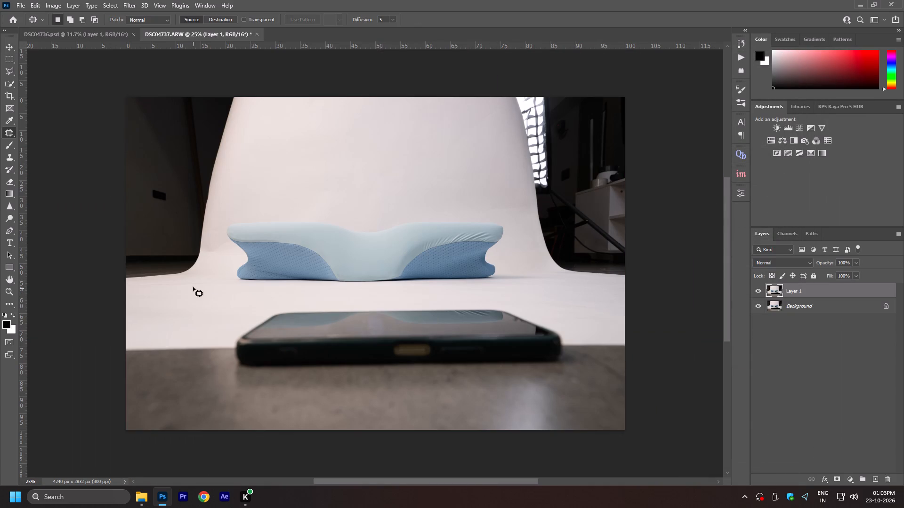
left_click_drag(192, 293, 214, 239)
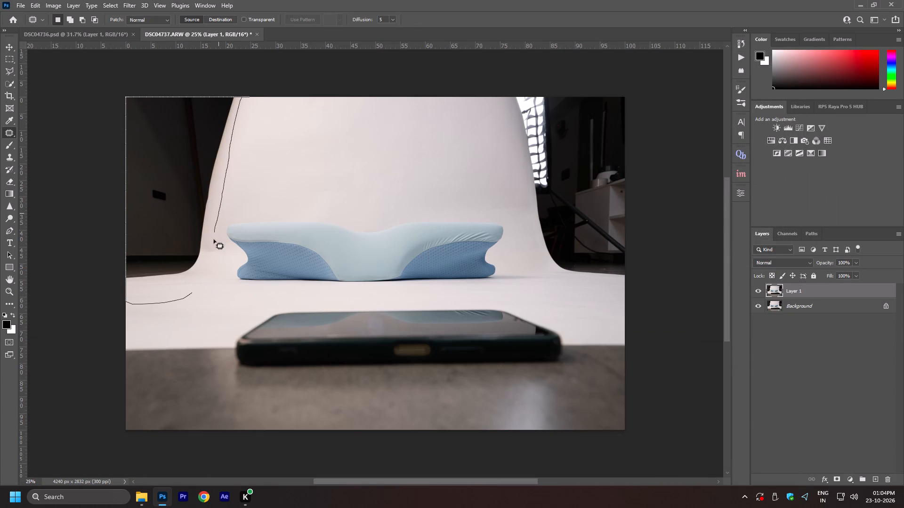
left_click_drag(214, 239, 194, 302)
key("shift+BackSpace")
key("Return")
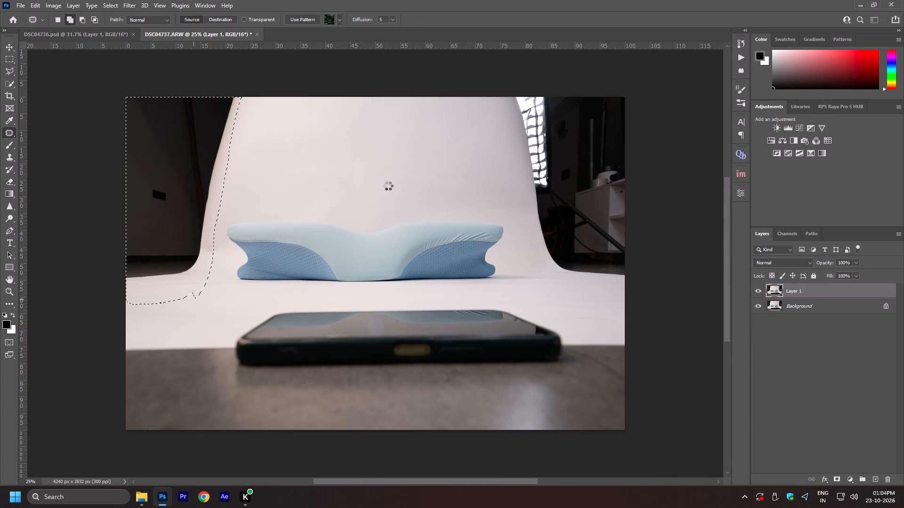
left_click(400, 207)
Select the dark studio area right of the backdrop and replace it using Content-Aware Fill, then deselect.
left_click(592, 305)
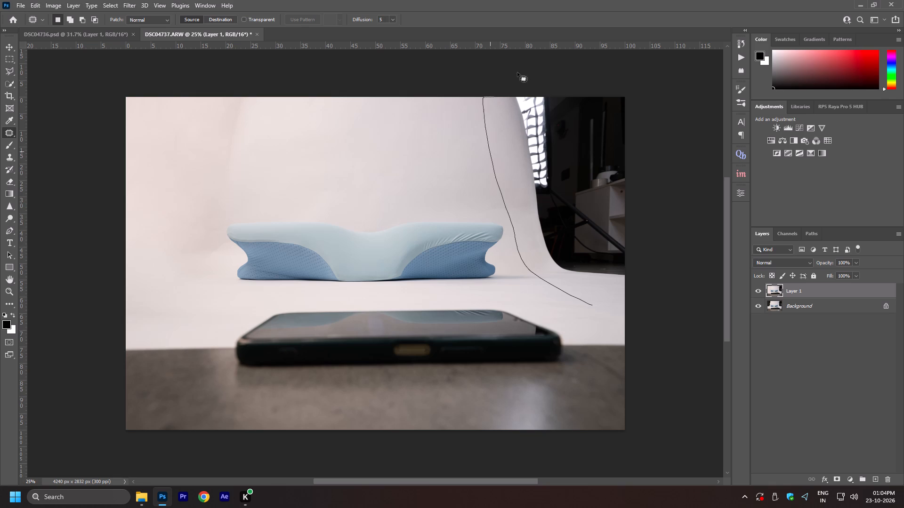
key("shift+BackSpace")
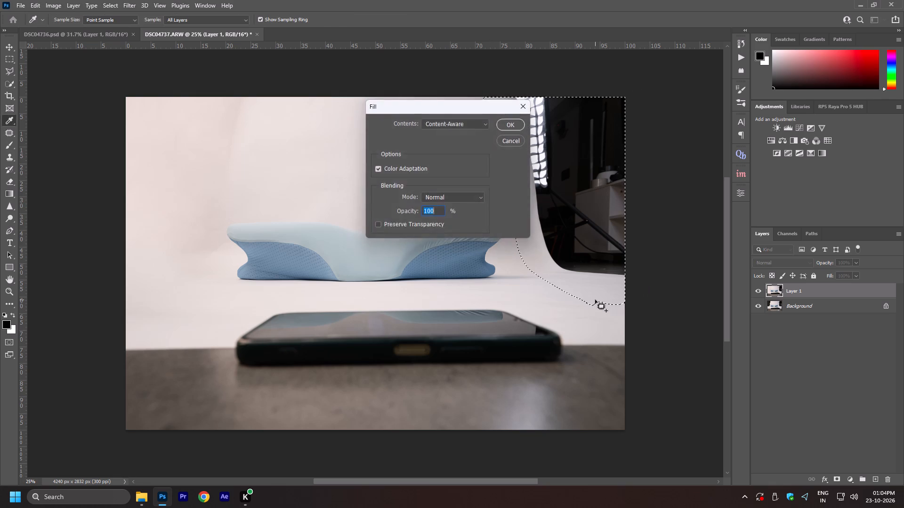
key("Return")
left_click(650, 336)
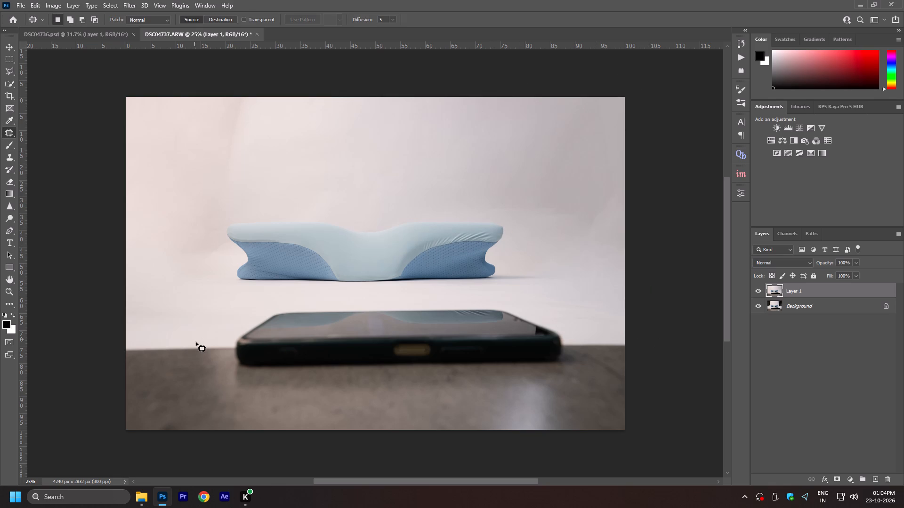
Select the phone and the dark surface below the pillow and replace them using Content-Aware Fill, then deselect.
left_click_drag(134, 450, 428, 303)
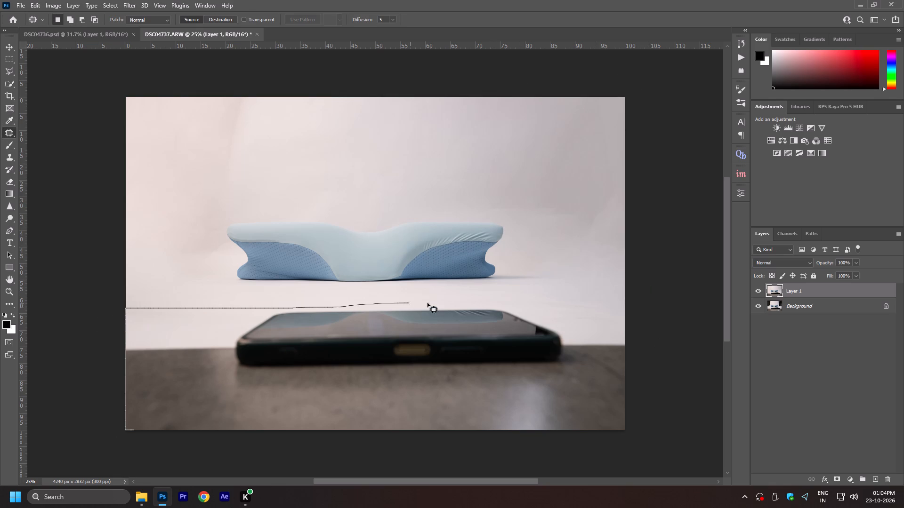
left_click_drag(428, 303, 92, 480)
key("shift+BackSpace")
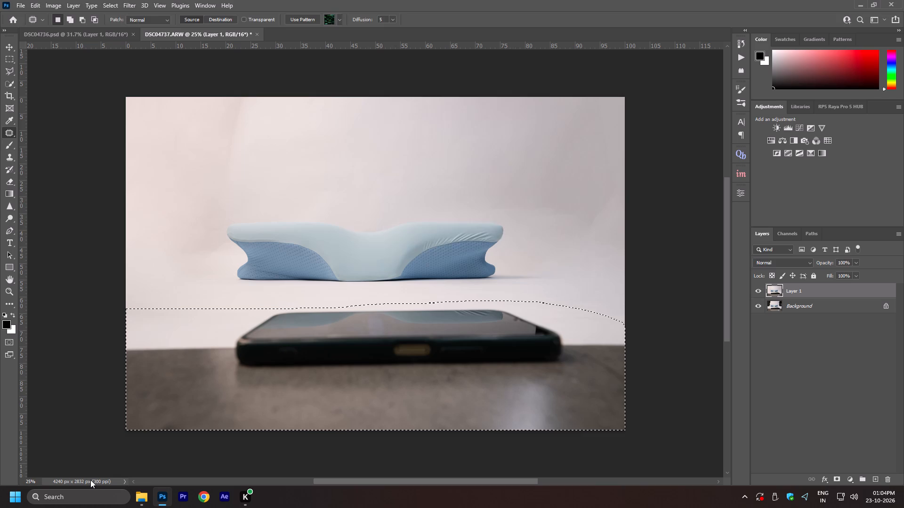
key("Return")
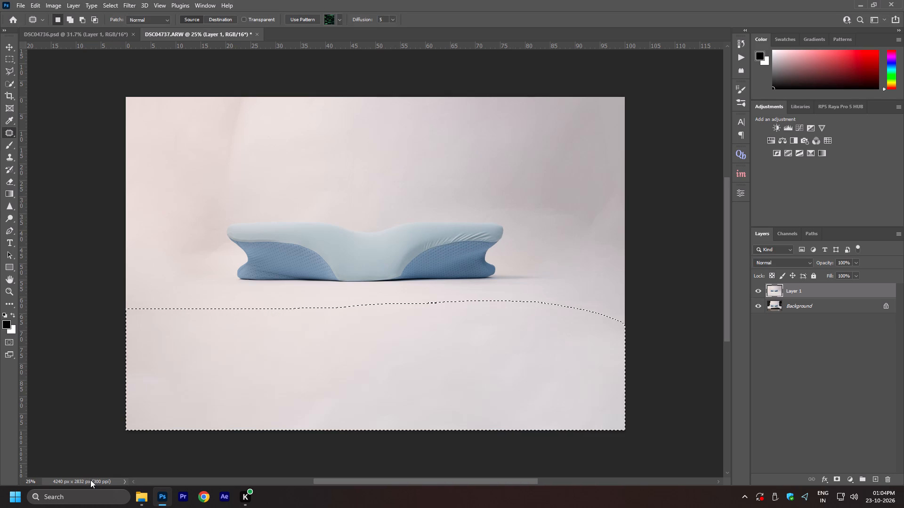
left_click(389, 207)
Save the retouched document as DSC04737.psd in the 01 folder.
key("ctrl+s")
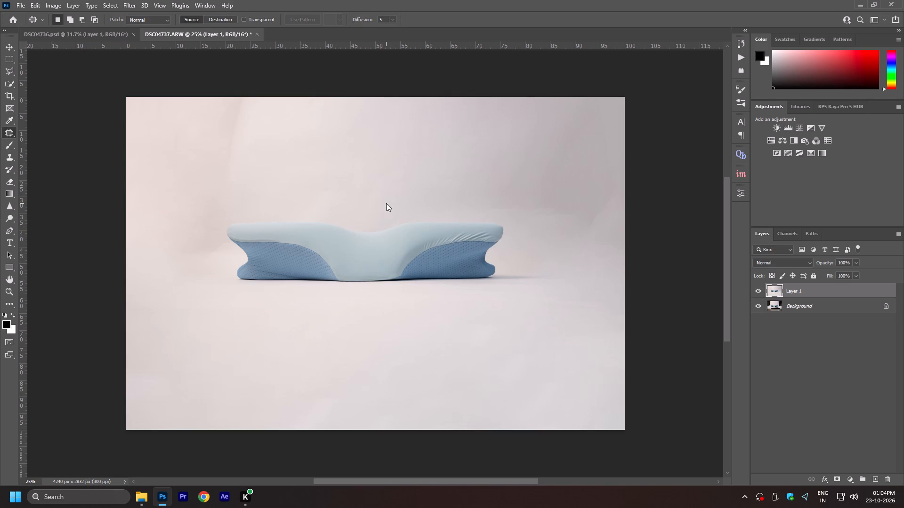
key("Return")
key("Return")
key("Return")
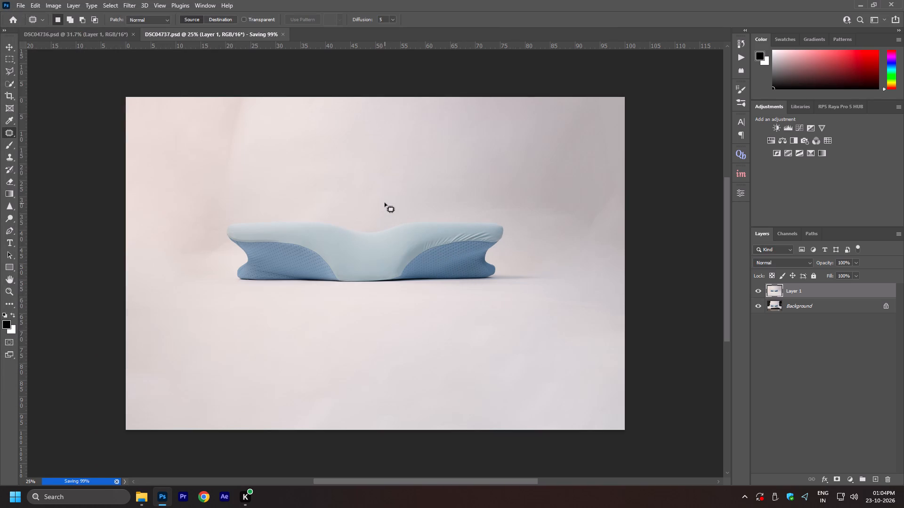
Save a JPEG copy named DSC04737 copy in the 01 folder, accepting the offered JPEG options.
key("ctrl+shift+s")
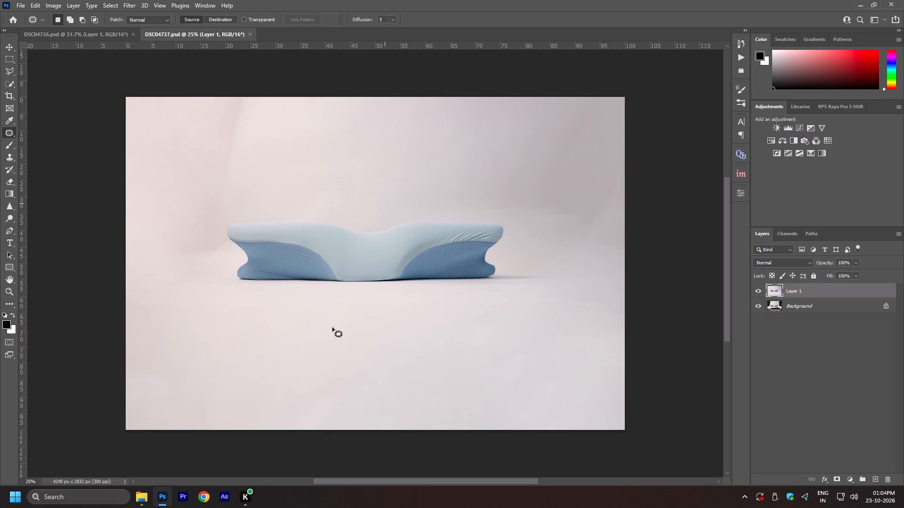
left_click(333, 327)
key("v")
key("ctrl+shift+s")
left_click(346, 330)
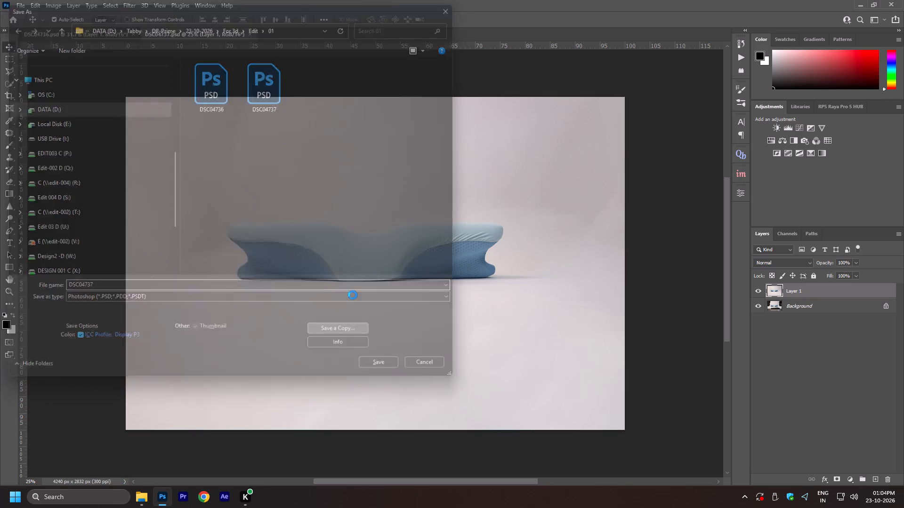
left_click(369, 293)
left_click(367, 297)
key("j")
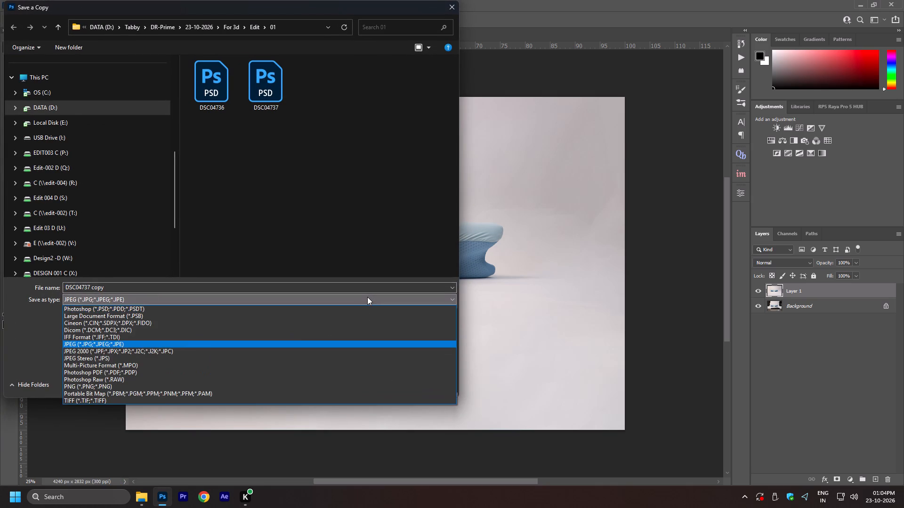
key("Return")
key("Return")
key("Return")
Save and close DSC04737.psd.
key("ctrl+s")
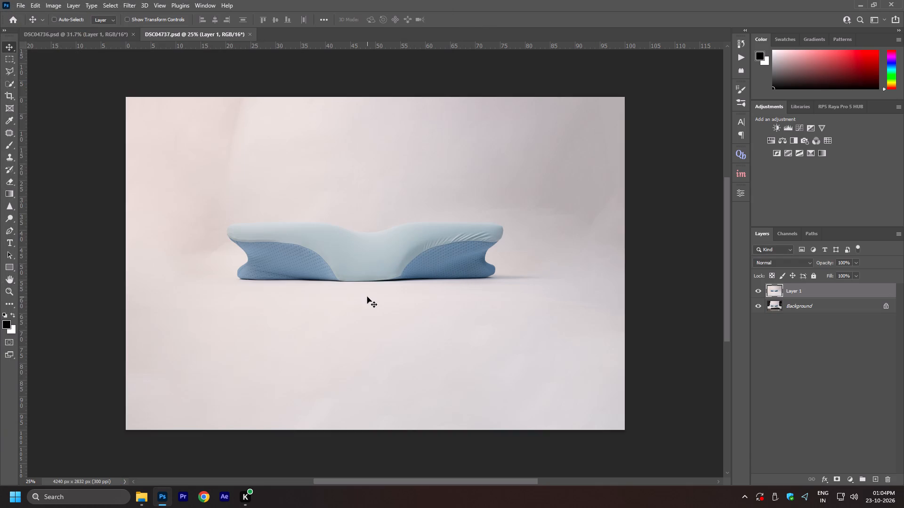
key("ctrl+w")
Switch to File Explorer and delete the DSC04737 XMP file from the 01 folder.
key("alt+Tab")
left_click(417, 190, "alt")
left_click(453, 383)
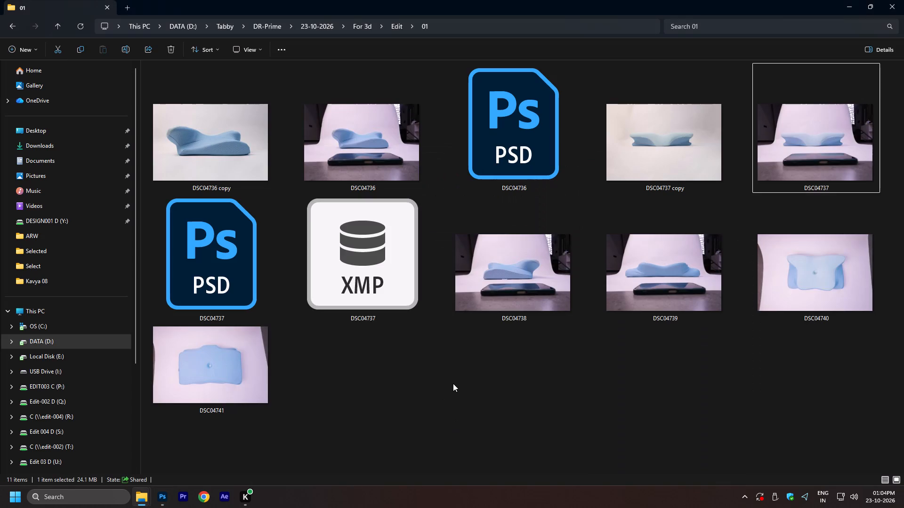
key("F5")
left_click(373, 261)
key("Delete")
left_click(482, 376)
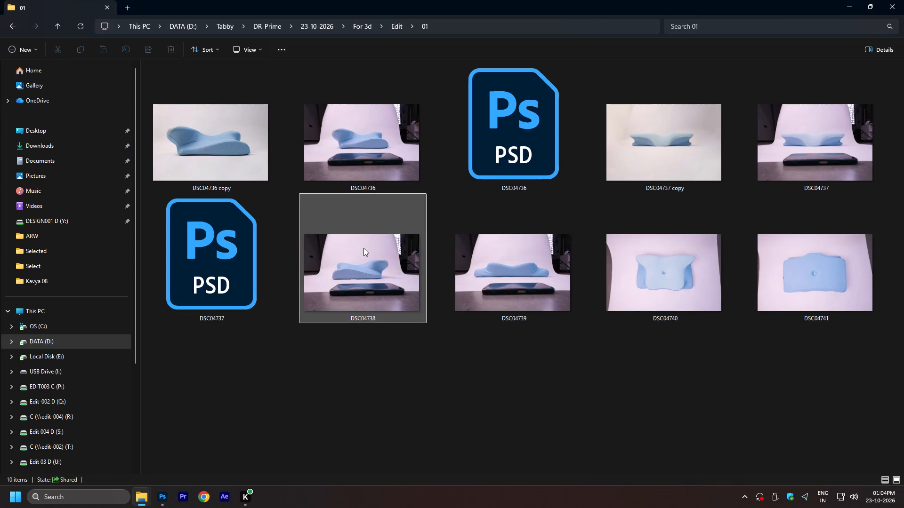
Open the DSC04738 raw photo in Photoshop through Camera Raw with temperature 4400 and tint 12.
left_click_drag(371, 272, 362, 16)
key("alt+Tab")
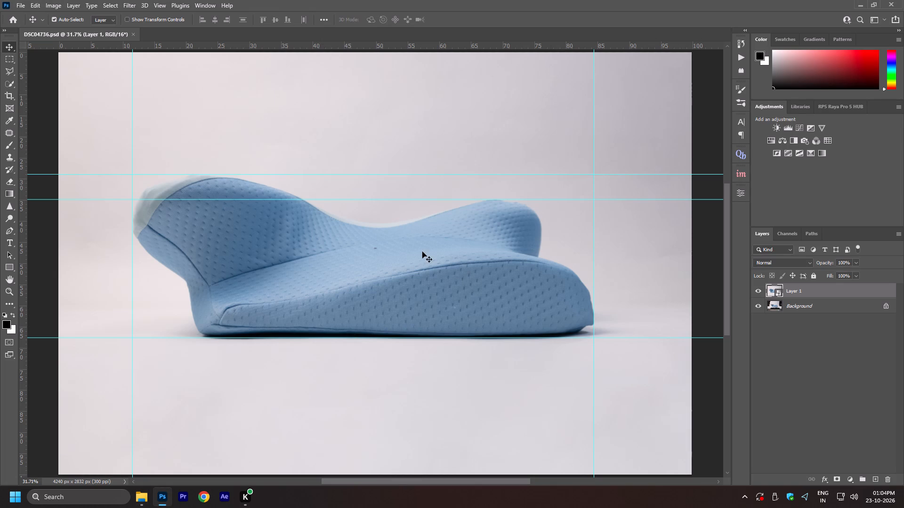
left_click_drag(783, 338, 717, 338)
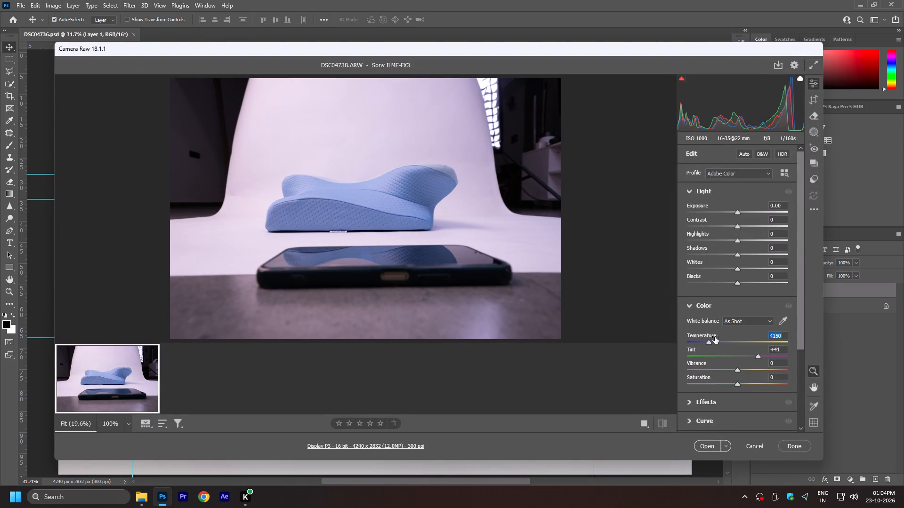
type("4400")
left_click_drag(777, 356, 759, 354)
left_click_drag(780, 350, 731, 349)
type("12")
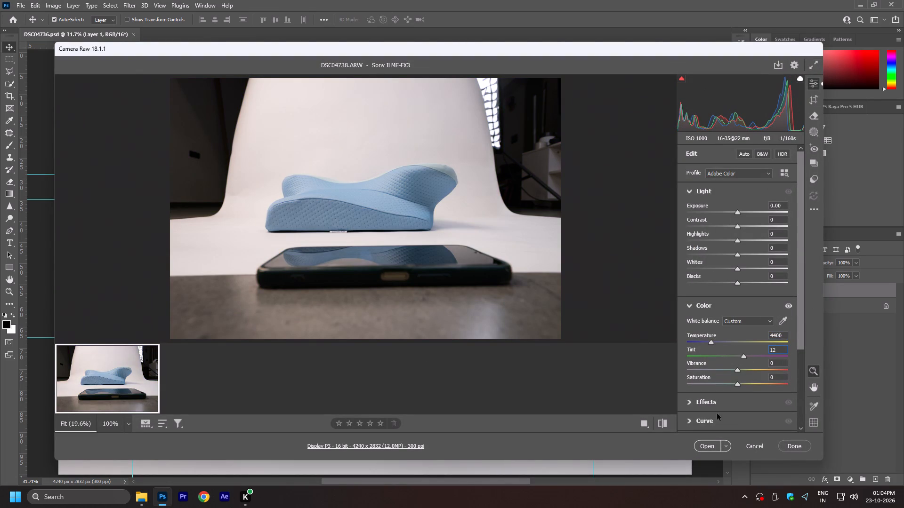
left_click(710, 445)
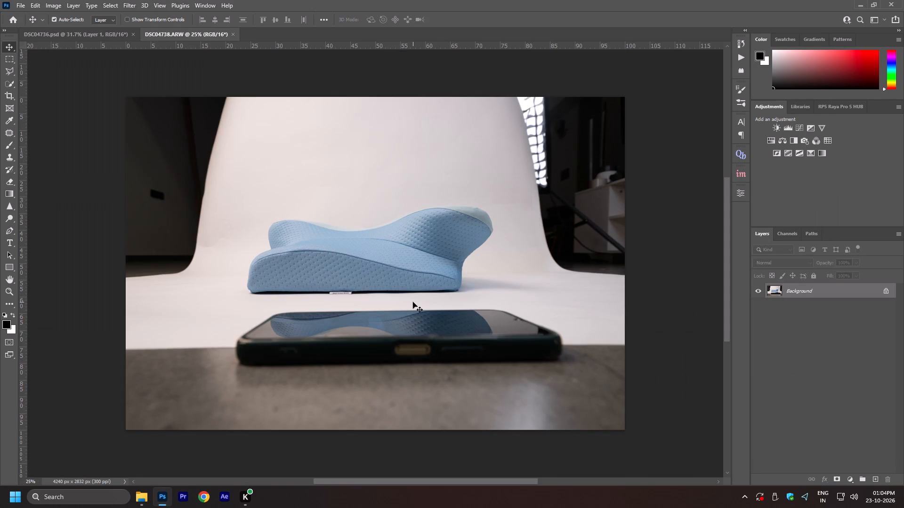
Duplicate the background layer, outline the dark surroundings above and beside the pillow, replace them using Content-Aware Fill, and deselect.
key("ctrl+j")
key("j")
left_click_drag(201, 292, 131, 292)
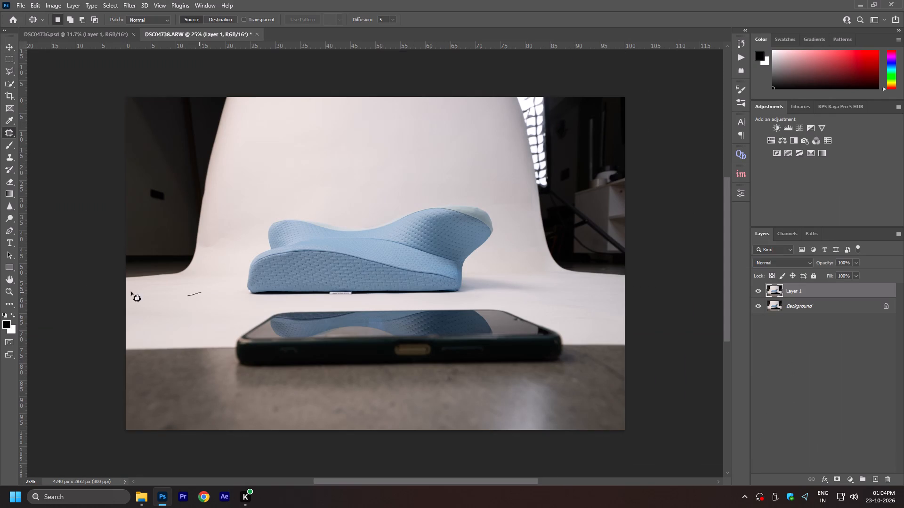
left_click_drag(131, 292, 572, 282)
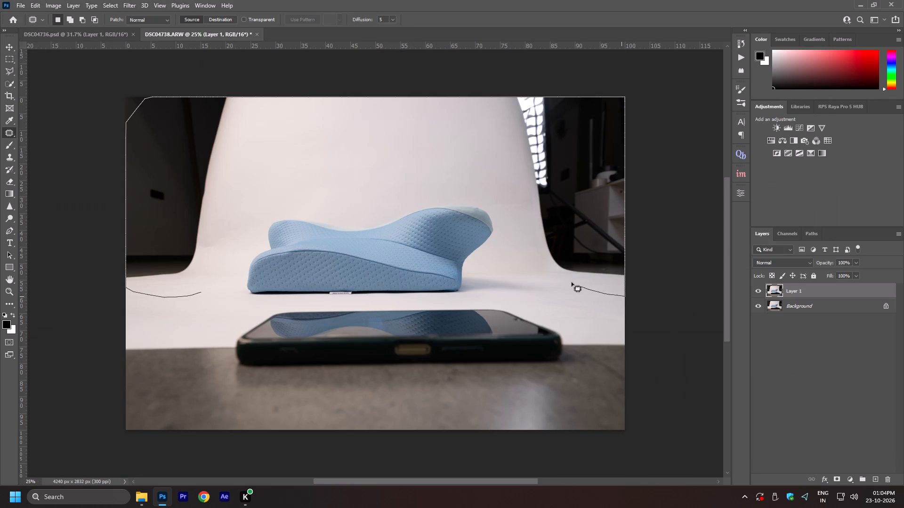
left_click_drag(572, 282, 202, 278)
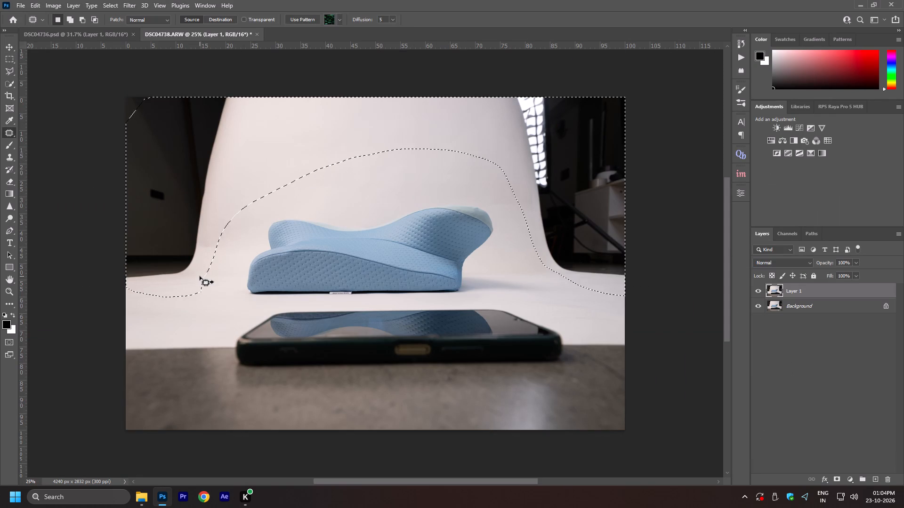
key("shift+BackSpace")
key("Return")
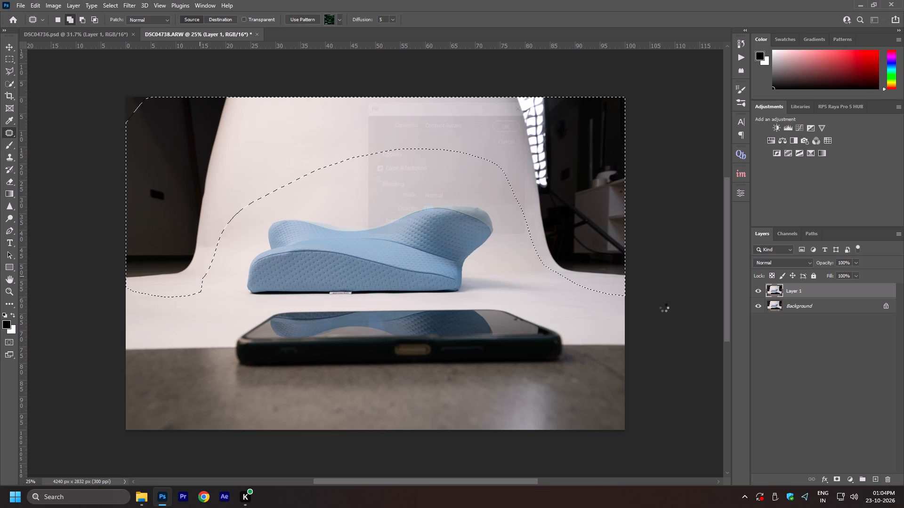
left_click(673, 308)
Select the dark remnant in the image's upper-left corner, replace it using Content-Aware Fill, and deselect.
left_click_drag(203, 205, 280, 45)
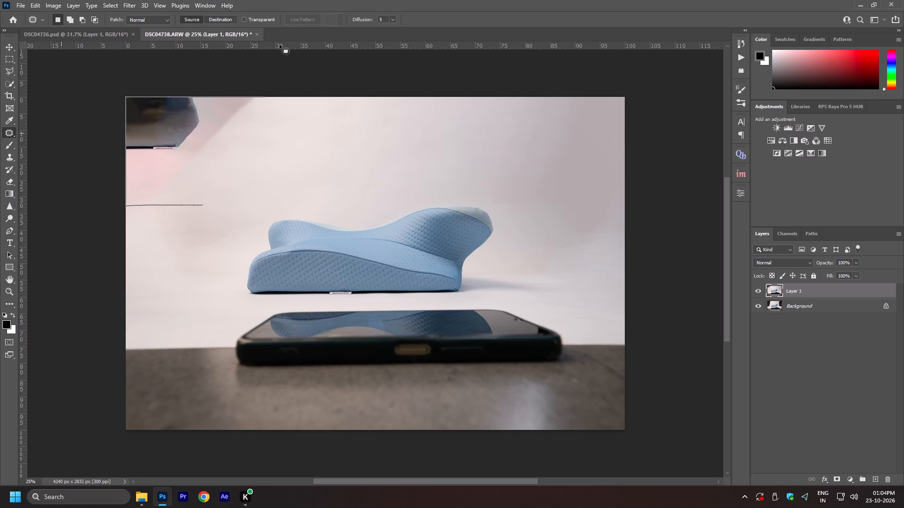
left_click_drag(280, 45, 274, 163)
key("shift+BackSpace")
key("Return")
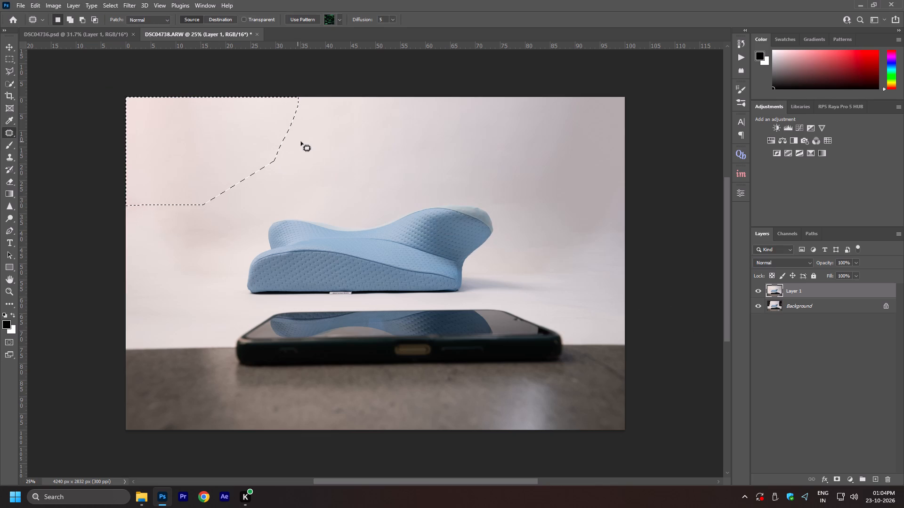
left_click(561, 301)
Select the phone and the dark surface below the pillow, replace them using Content-Aware Fill, and deselect.
key("space")
key("space")
key("space")
key("space")
key("space")
key("space")
key("space")
key("space")
key("space")
key("space")
key("space")
key("space")
left_click_drag(372, 371, 376, 303)
left_click_drag(167, 424, 161, 420)
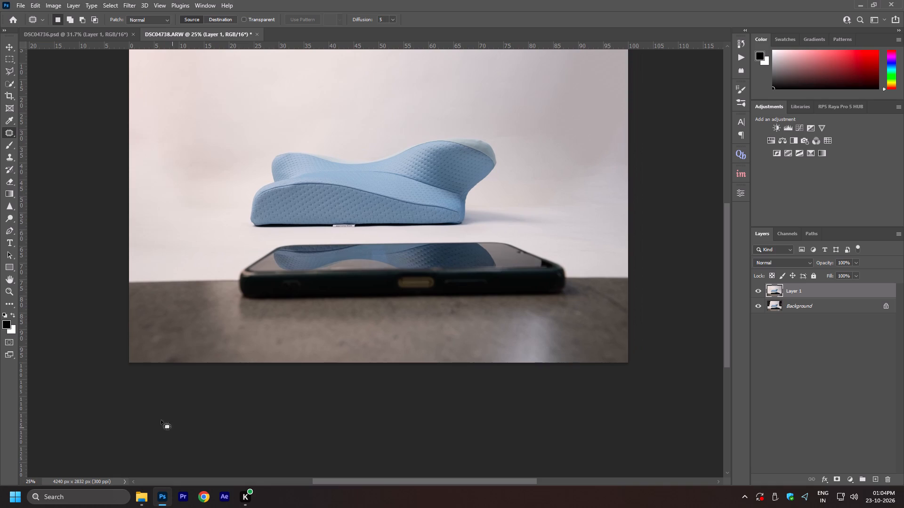
left_click_drag(161, 420, 325, 236)
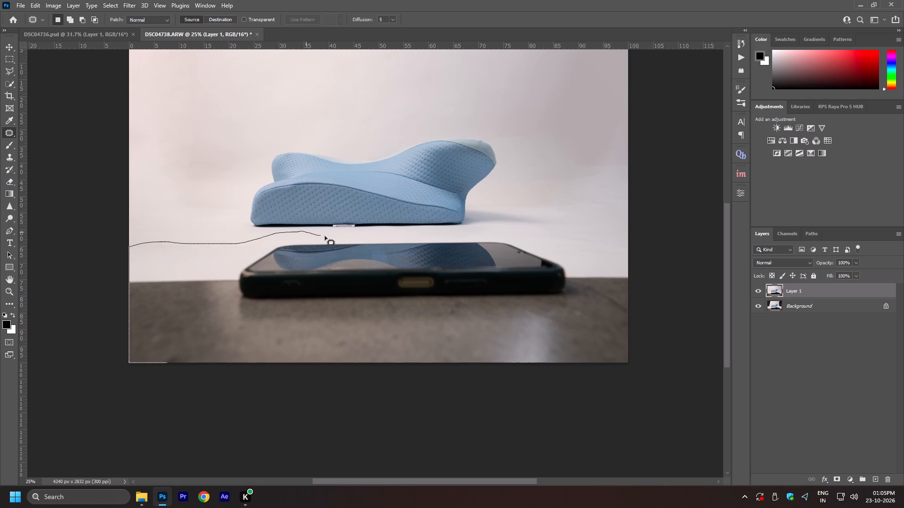
left_click_drag(325, 236, 327, 435)
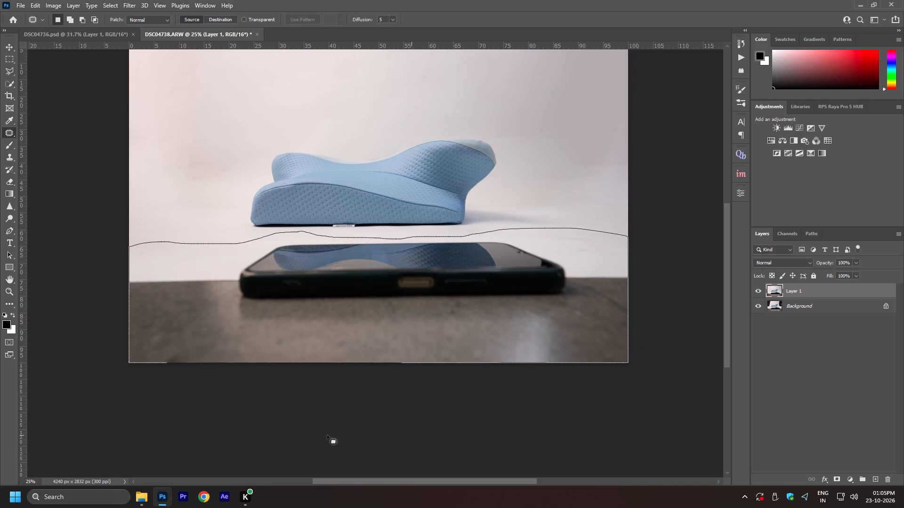
left_click_drag(327, 435, 141, 436)
key("shift+BackSpace")
key("Return")
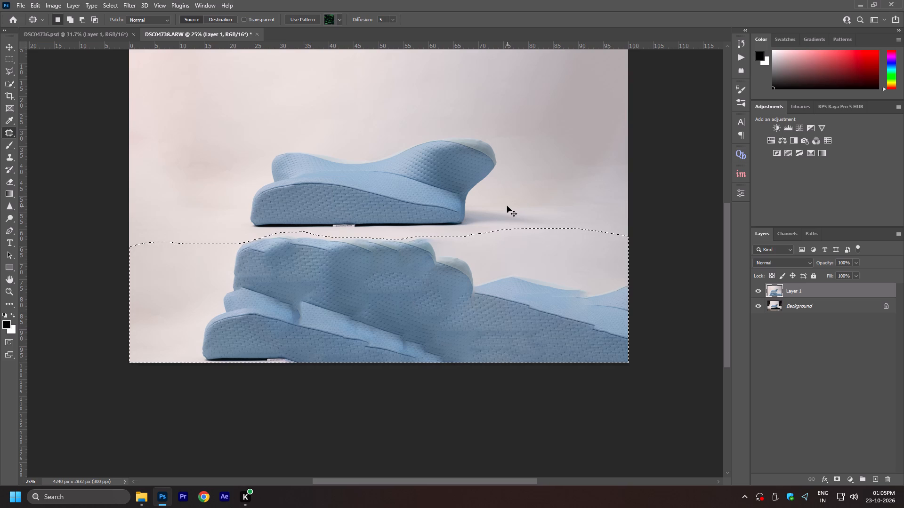
left_click(507, 206)
Select the duplicated pillow pieces below the pillow with a rectangle, patch them from the clean backdrop above, and deselect.
key("m")
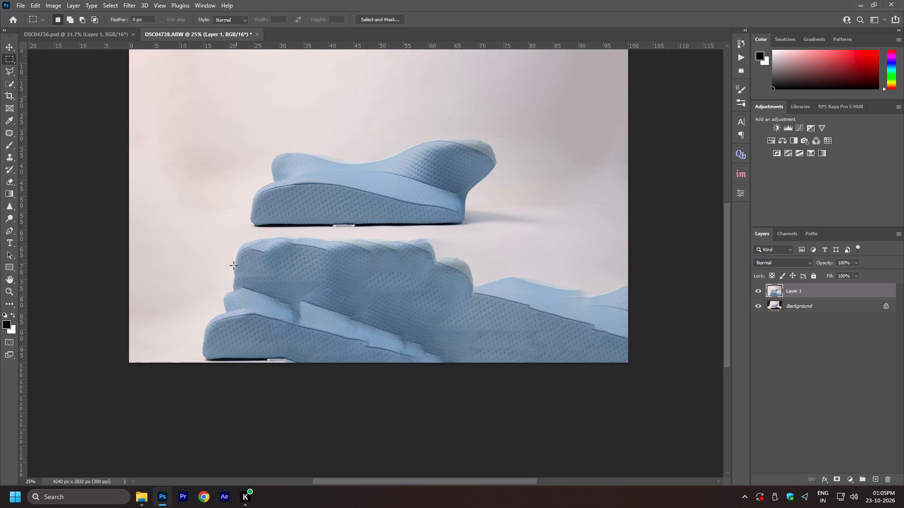
left_click_drag(202, 230, 717, 405)
key("space")
key("space")
key("space")
key("space")
key("space")
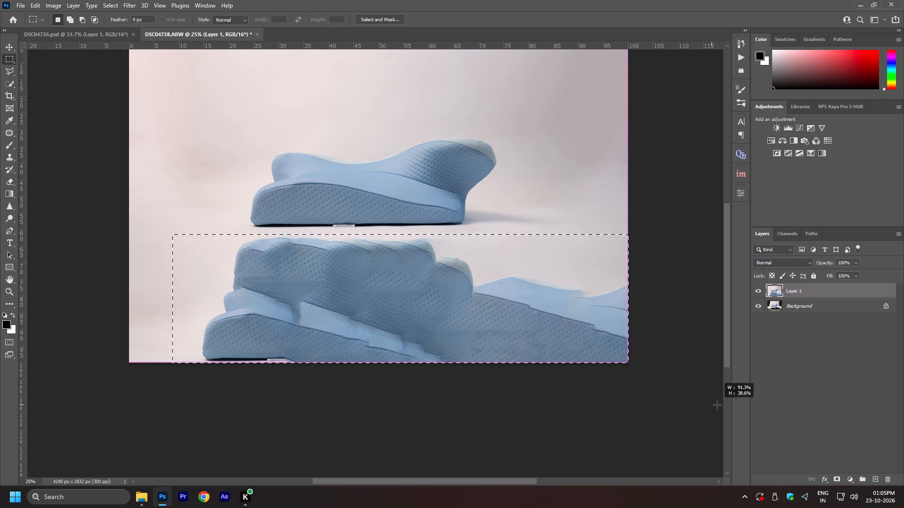
left_click_drag(717, 405, 717, 405)
scroll(401, 336, "down", 6)
key("j")
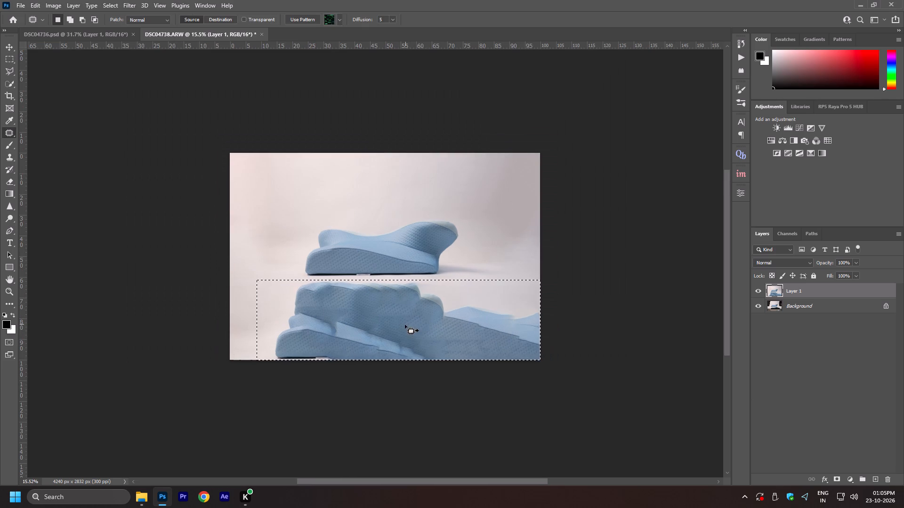
left_click_drag(405, 325, 393, 187)
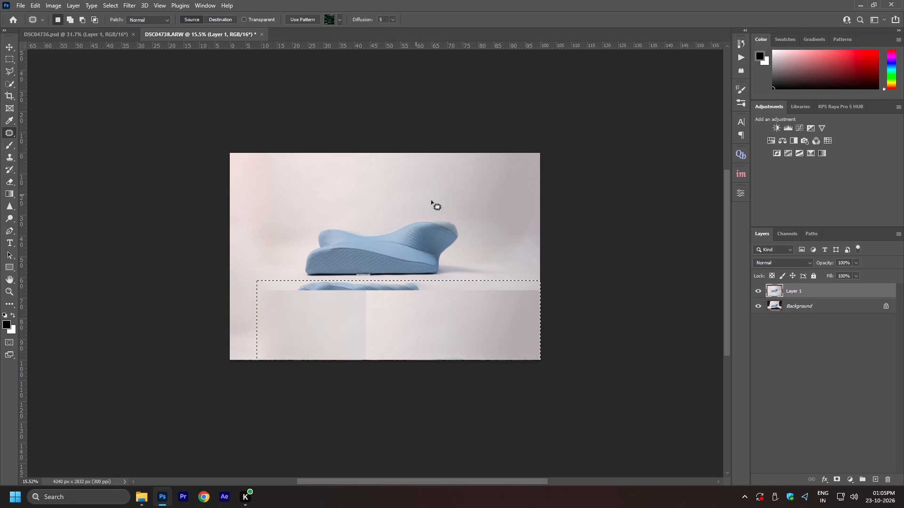
left_click(569, 261)
Select the leftover blue strip under the pillow, apply Content-Aware Fill, patch it from the backdrop above, and deselect.
key("m")
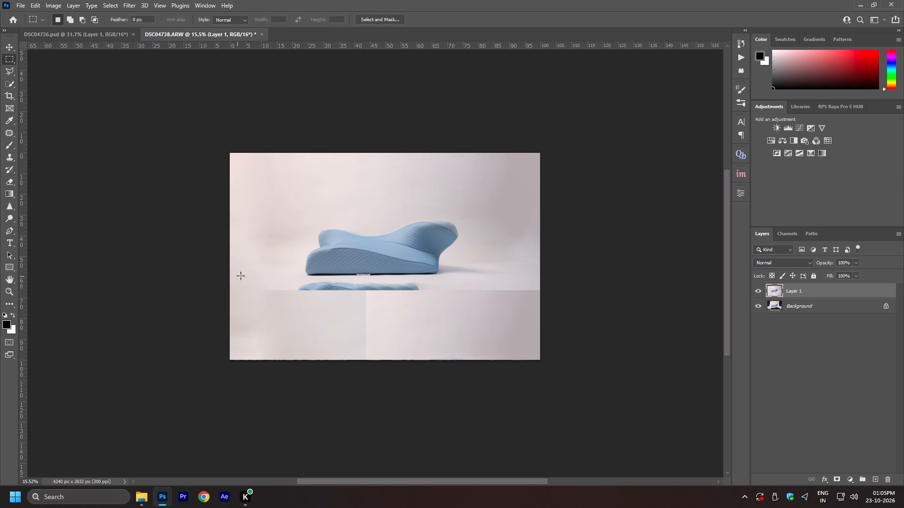
left_click_drag(257, 281, 452, 323)
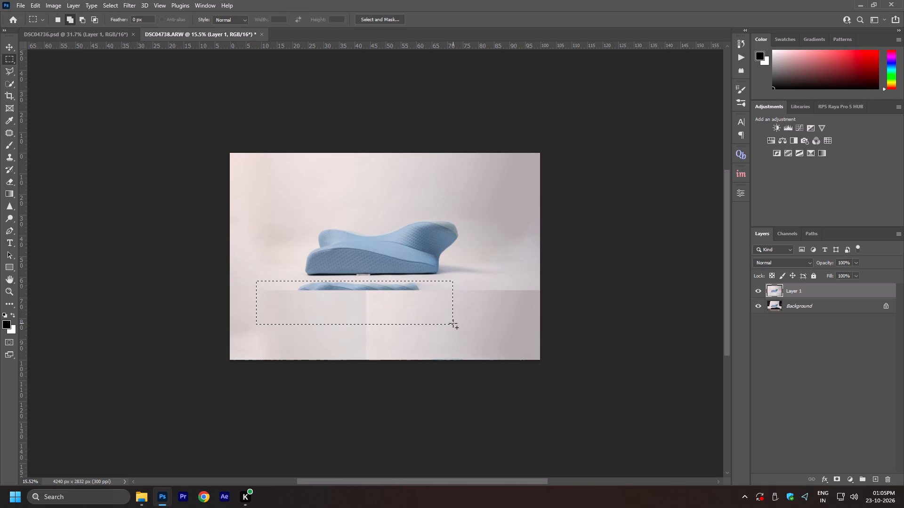
key("shift+BackSpace")
key("Return")
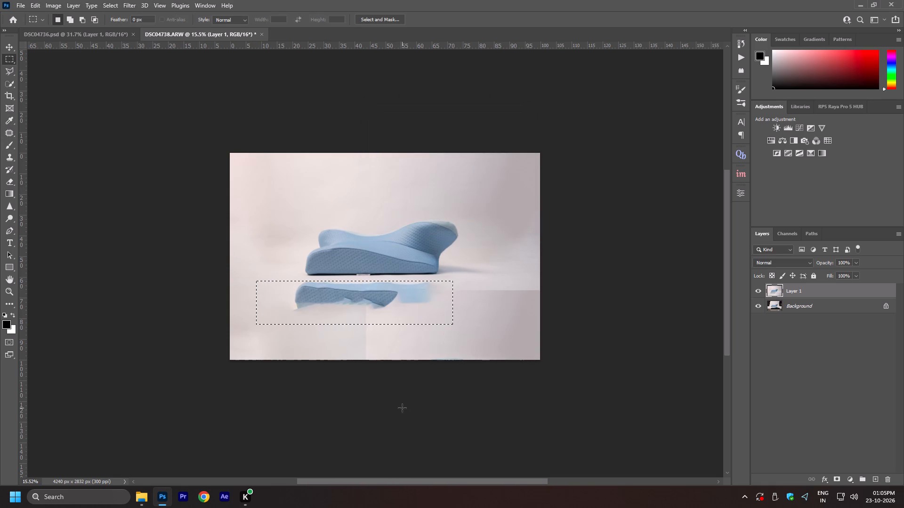
key("k")
key("j")
left_click_drag(361, 308, 367, 202)
left_click(464, 178)
scroll(413, 308, "up", 3, "alt")
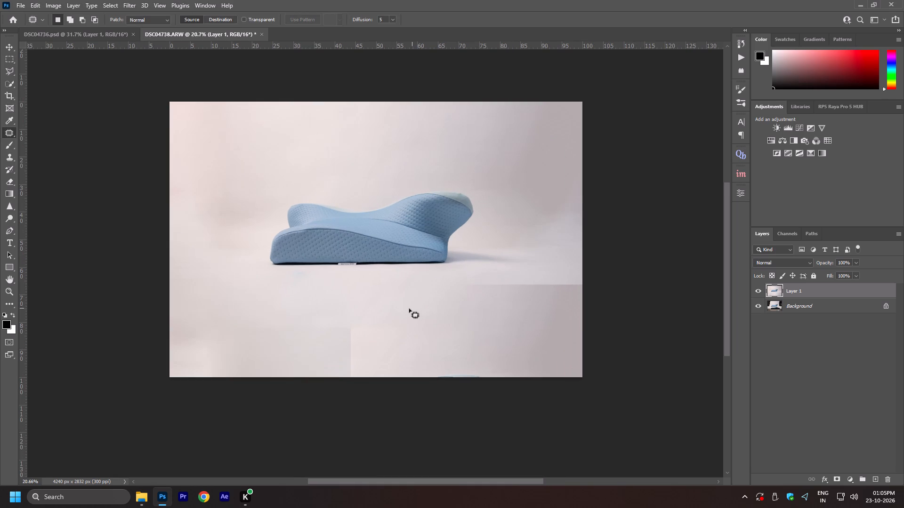
Patch the vertical seam in the backdrop below the pillow with adjacent clean areas and deselect.
key("m")
left_click_drag(303, 298, 375, 398)
key("j")
left_click_drag(337, 347, 412, 341)
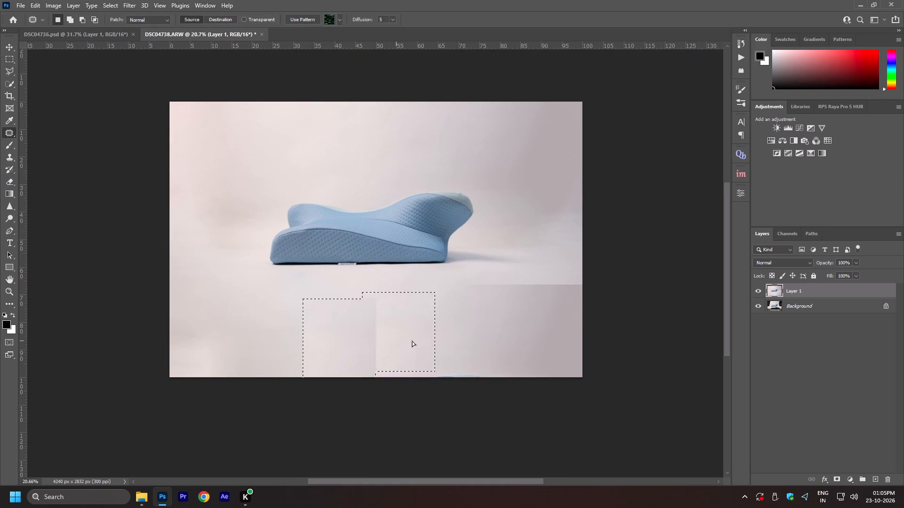
left_click_drag(412, 341, 420, 340)
left_click(513, 341)
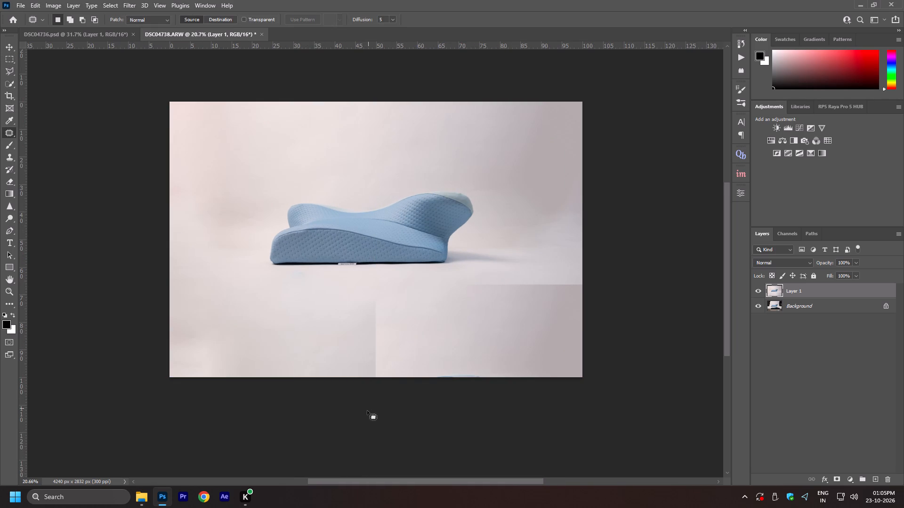
left_click_drag(365, 413, 413, 383)
left_click_drag(375, 343, 269, 335)
left_click(228, 322)
Patch the horizontal seam in the lower-right backdrop and the uneven area at the image's right edge with clean backdrop.
left_click_drag(503, 325, 452, 310)
left_click_drag(452, 310, 564, 350)
left_click_drag(530, 317, 310, 332)
left_click(240, 306)
left_click_drag(554, 256, 597, 270)
left_click_drag(555, 239, 509, 182)
left_click(485, 147)
Save the retouched document as DSC04738.psd in the 01 folder, accepting the offered options.
key("space")
key("space")
key("space")
key("space")
key("space")
key("space")
key("space")
key("space")
key("space")
key("space")
key("space")
key("space")
key("space")
key("space")
key("space")
key("space")
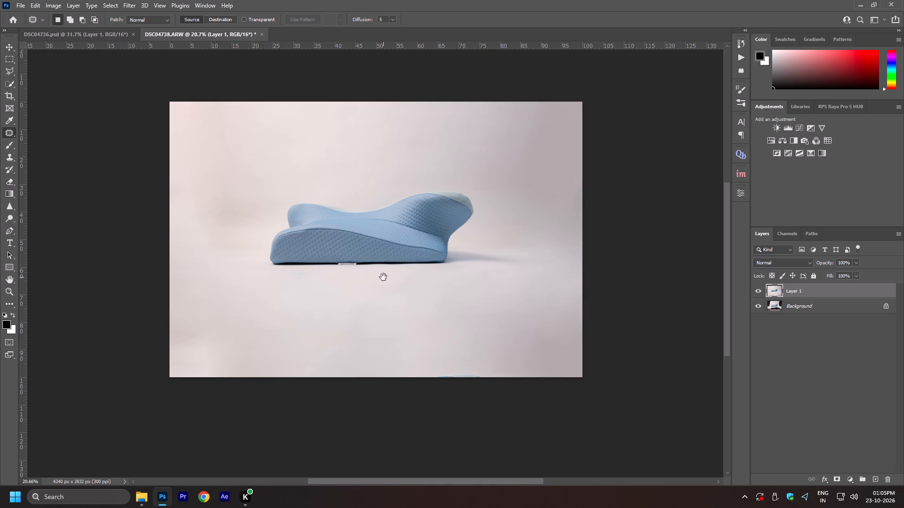
right_click(390, 279)
left_click(397, 282)
key("ctrl+shift+s")
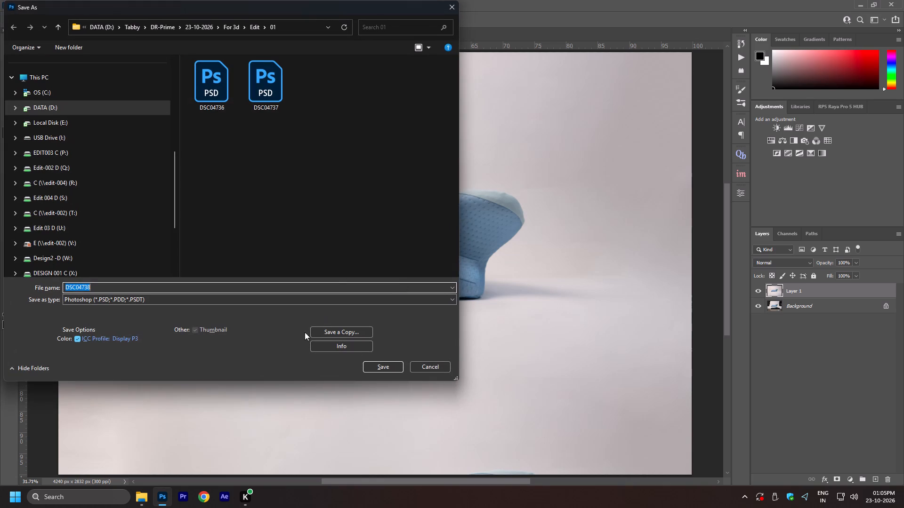
key("Return")
key("Return")
key("Return")
key("Return")
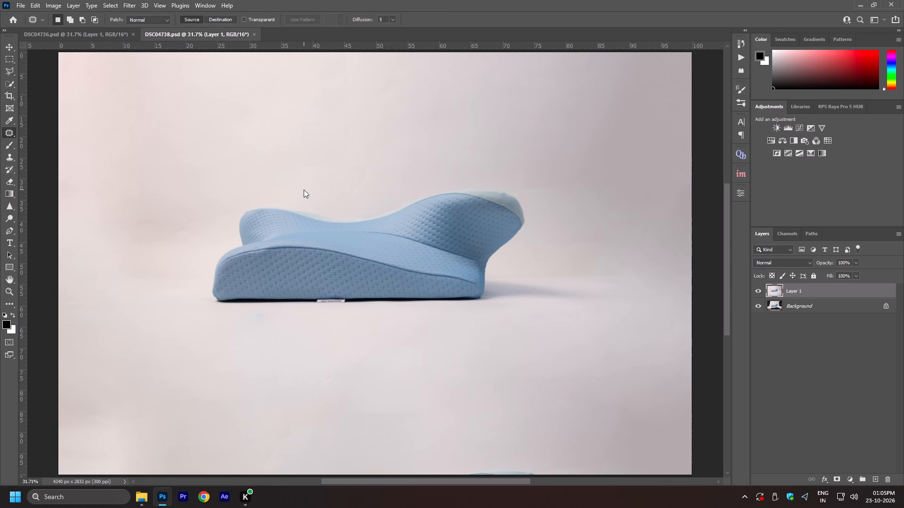
Save a JPEG copy named DSC04738 copy in the 01 folder, accepting the offered JPEG options.
key("ctrl+shift+s")
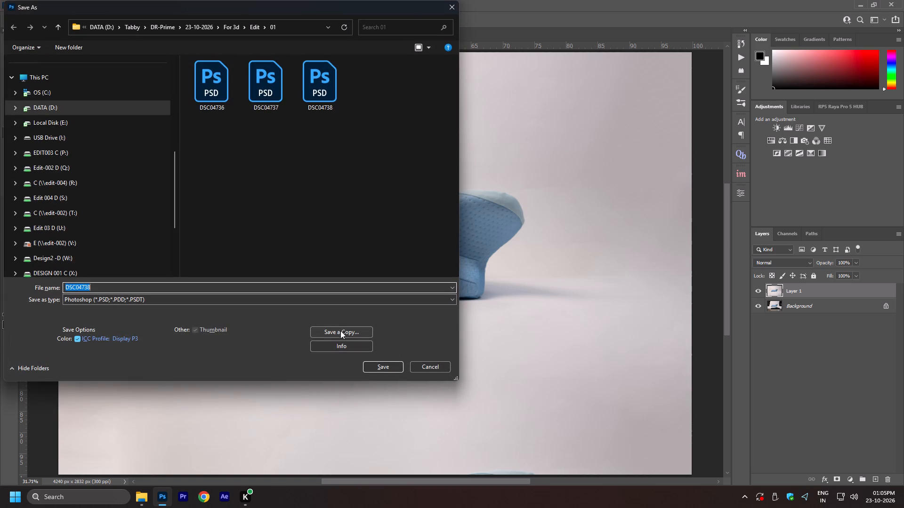
left_click(436, 364)
key("ctrl+s")
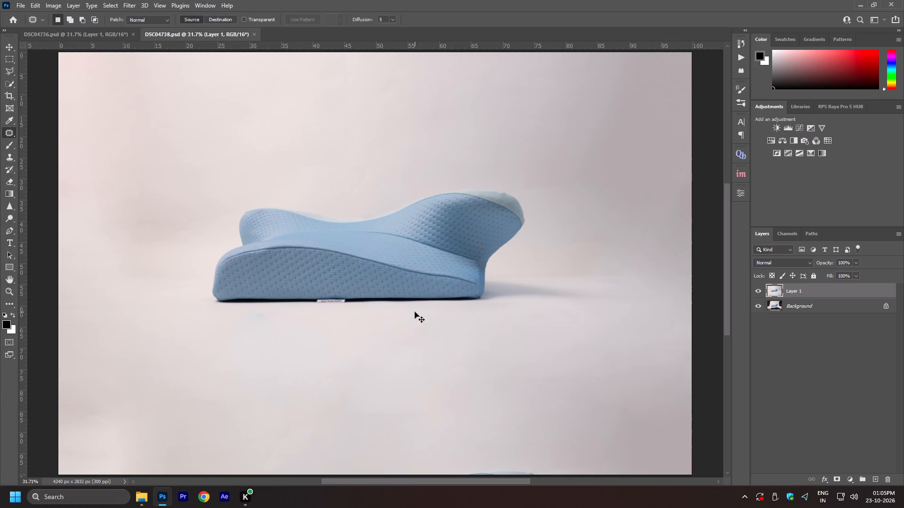
key("ctrl+shift+s")
left_click(346, 333)
left_click(342, 298)
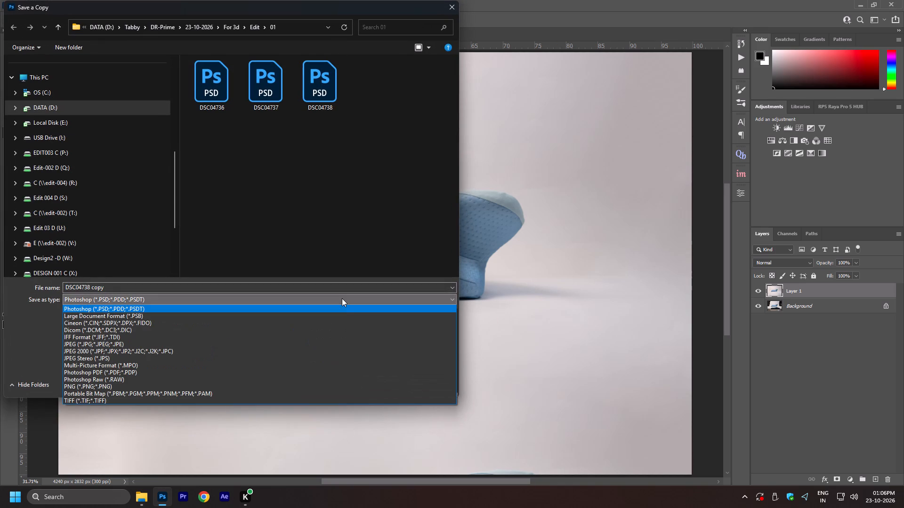
key("j")
key("Return")
key("Return")
key("Return")
key("Return")
key("Return")
key("Return")
key("Return")
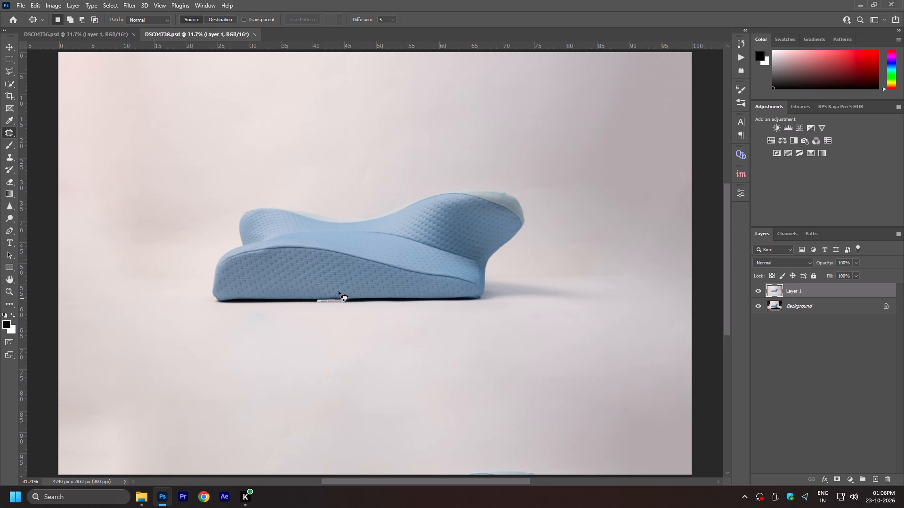
Close the open documents DSC04738.psd and DSC04736.psd.
key("ctrl+w")
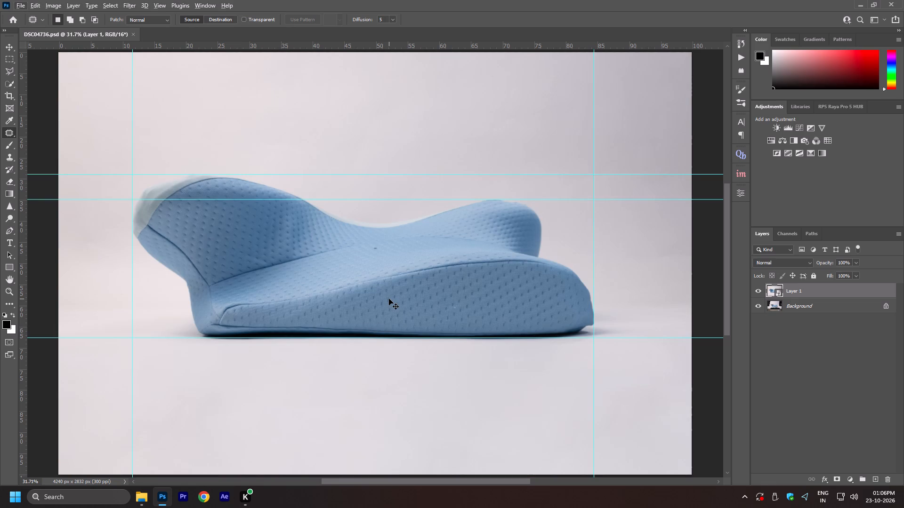
key("ctrl+w")
Switch to File Explorer and delete the DSC04738 XMP file from the 01 folder.
key("alt+Tab")
left_click(455, 196, "alt")
left_click(600, 349)
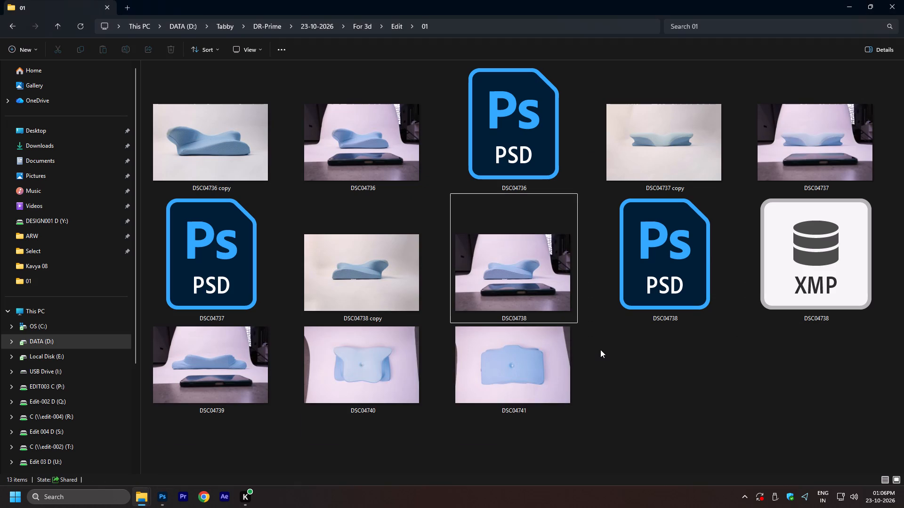
key("F5")
left_click(651, 390)
left_click(808, 264)
key("Delete")
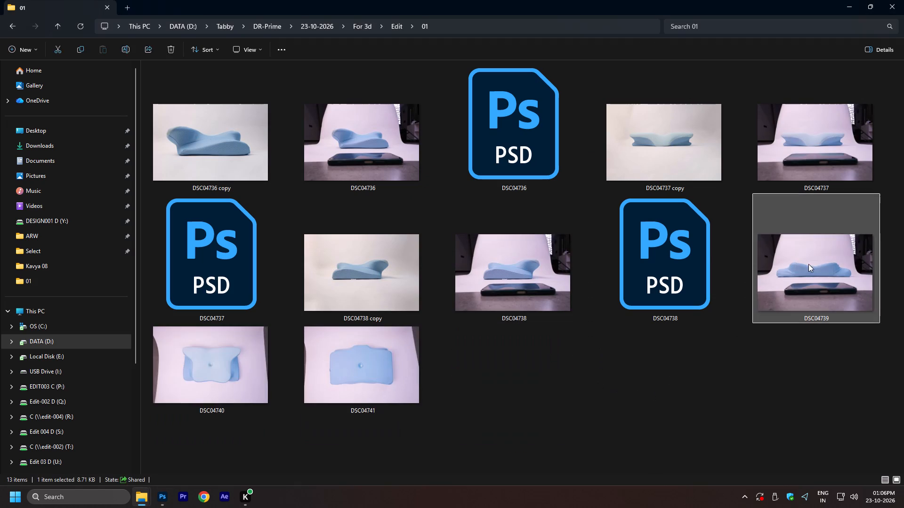
Bring the DSC04739 raw photo from the 01 folder into Photoshop.
left_click(701, 328)
left_click_drag(823, 278, 482, 55)
key("alt+Tab")
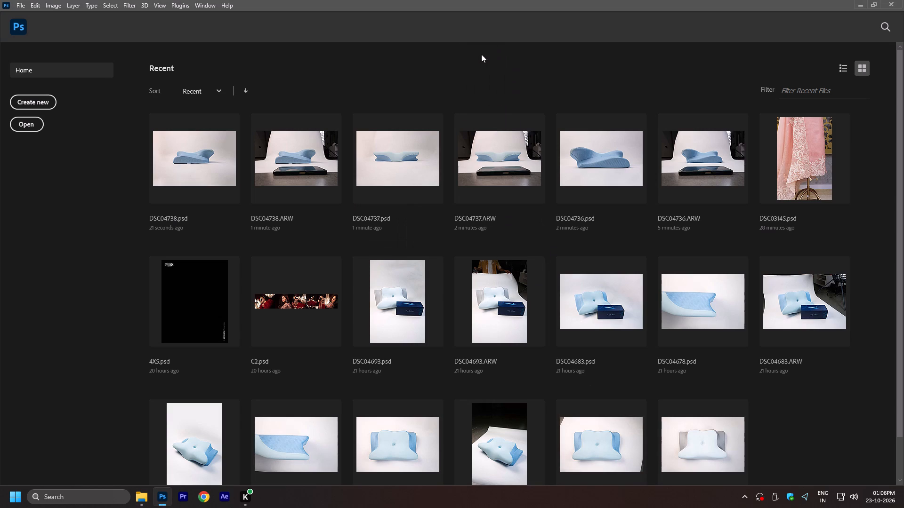
Set DSC04739's white balance temperature to 4400 and tint to 12, and open the raw photo for editing.
left_click_drag(785, 334, 719, 337)
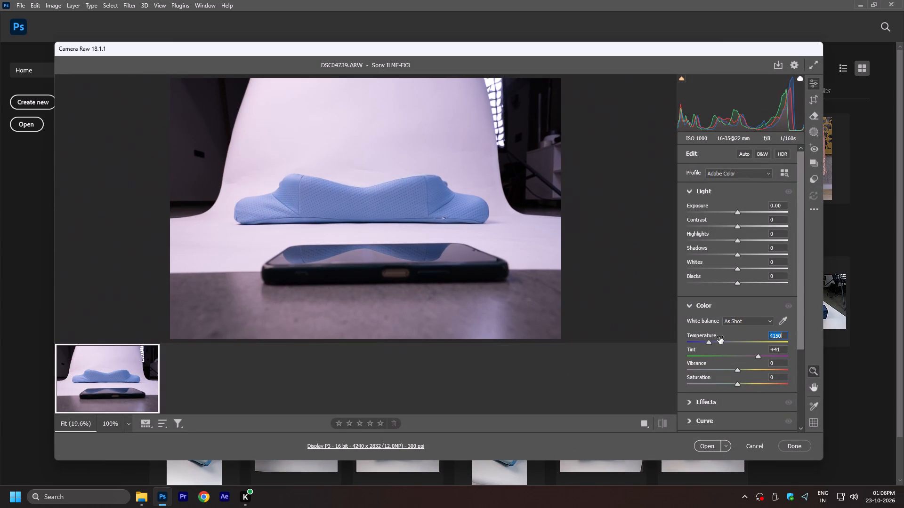
left_click_drag(719, 337, 718, 337)
type("4400")
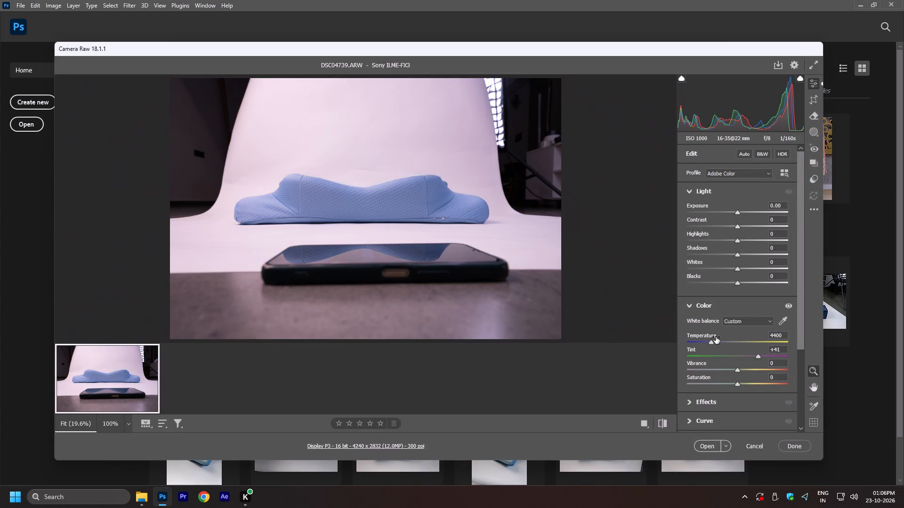
left_click_drag(784, 334, 741, 338)
left_click_drag(779, 350, 747, 353)
type("12")
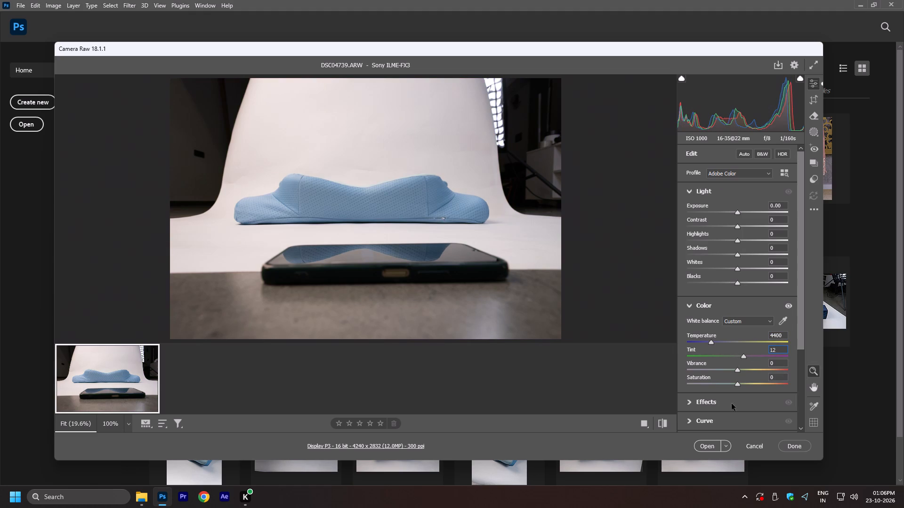
left_click(707, 444)
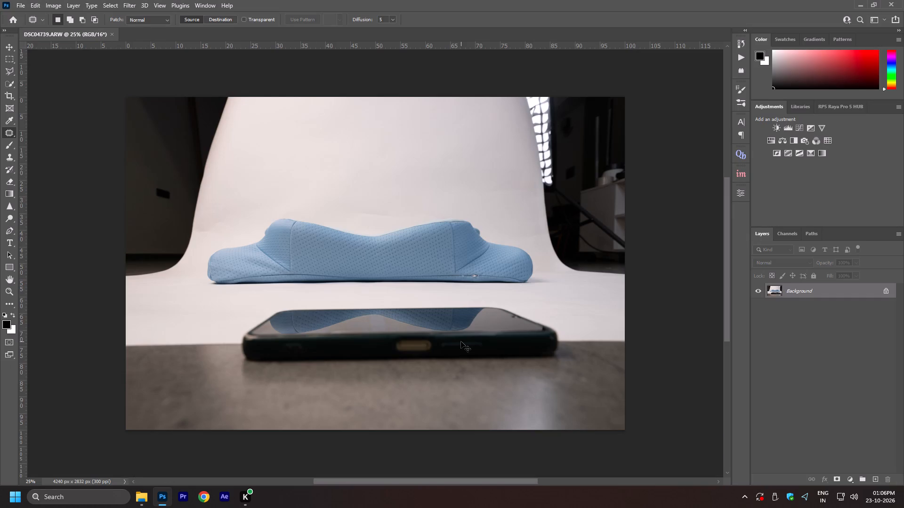
Duplicate the background layer, fill the dark studio surroundings and backdrop above and beside the pillow with Content-Aware fill, and deselect.
key("ctrl+j")
key("j")
left_click_drag(153, 299, 766, 111)
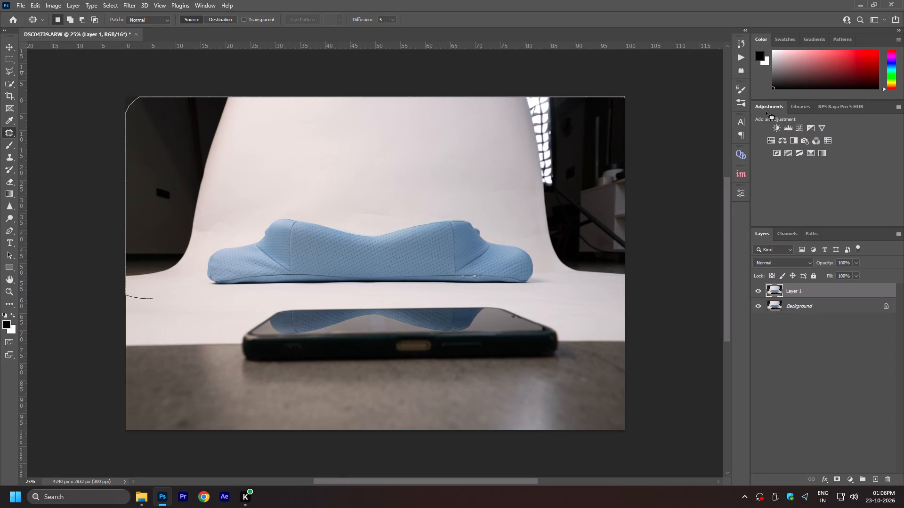
left_click_drag(766, 111, 242, 204)
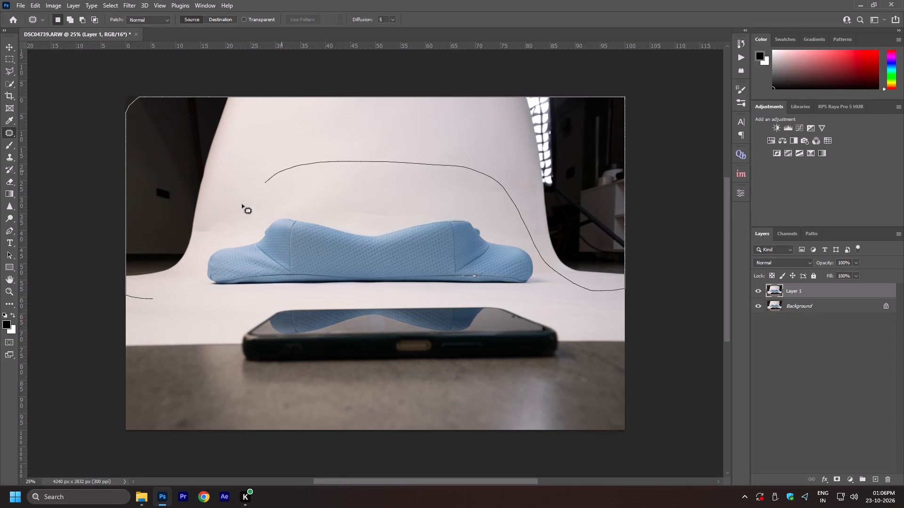
left_click_drag(242, 204, 147, 313)
key("shift+BackSpace")
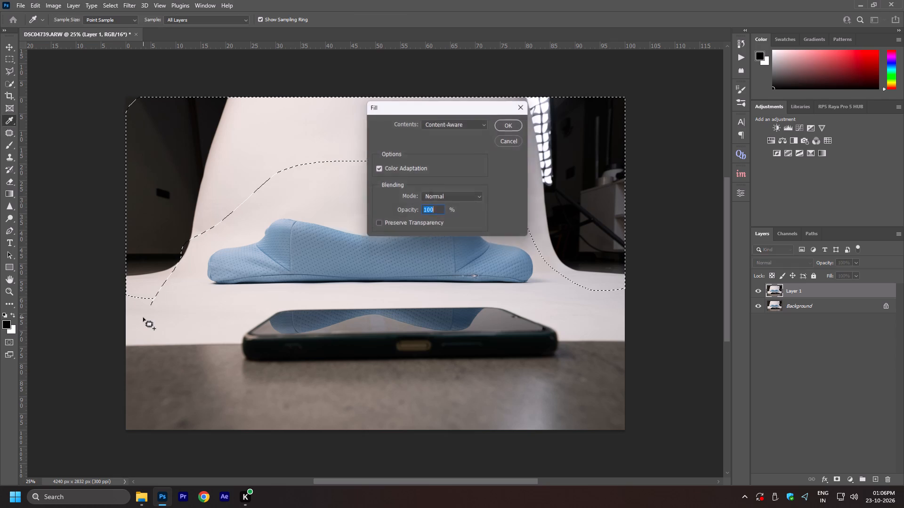
key("Return")
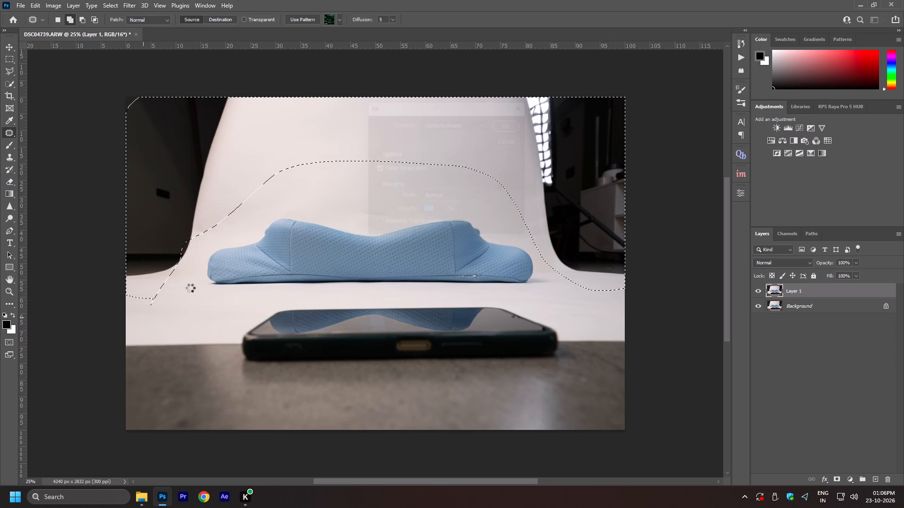
left_click(190, 288)
Patch the backdrop area just beside the pillow's left end with clean backdrop and deselect.
left_click_drag(179, 284, 183, 275)
left_click_drag(170, 250, 256, 184)
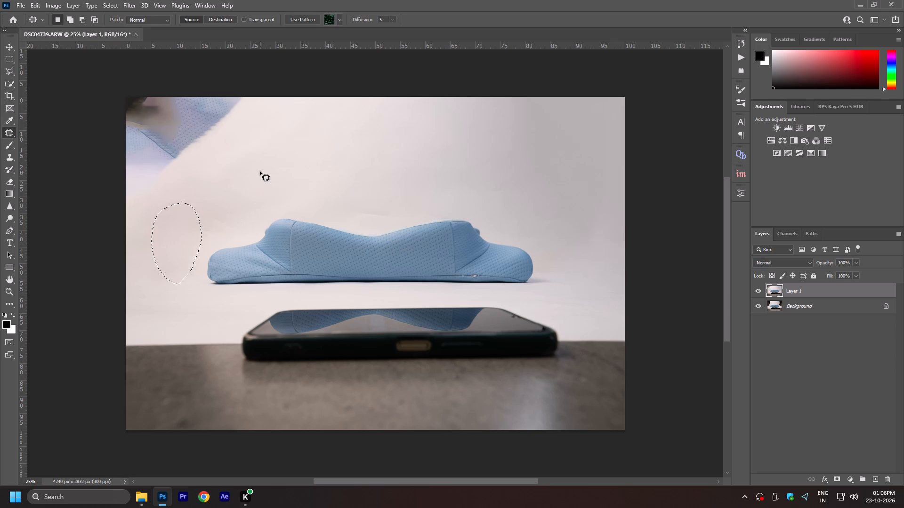
left_click(261, 169)
Replace the stray pillow fragments in the image's upper-left corner using Content-Aware fill and deselect.
left_click_drag(191, 207, 267, 71)
left_click(222, 213)
left_click_drag(178, 215, 202, 185)
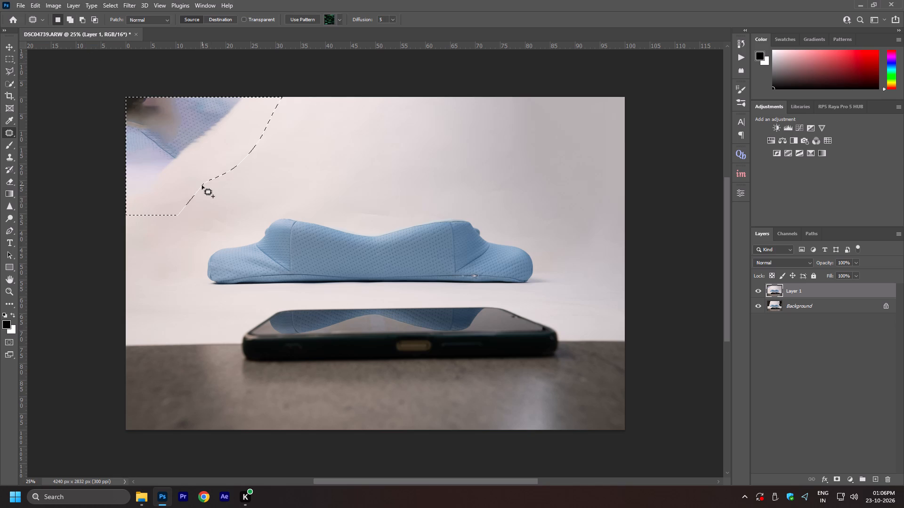
key("shift+BackSpace")
key("Return")
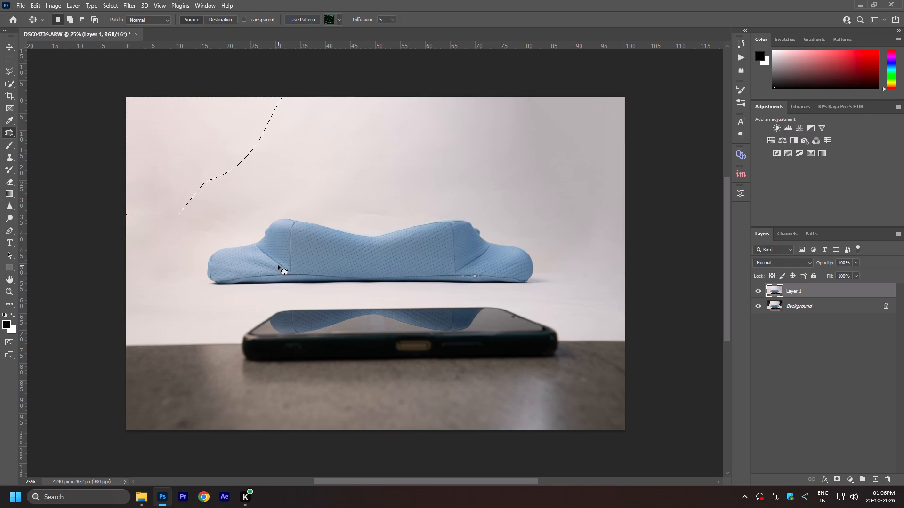
left_click(278, 265)
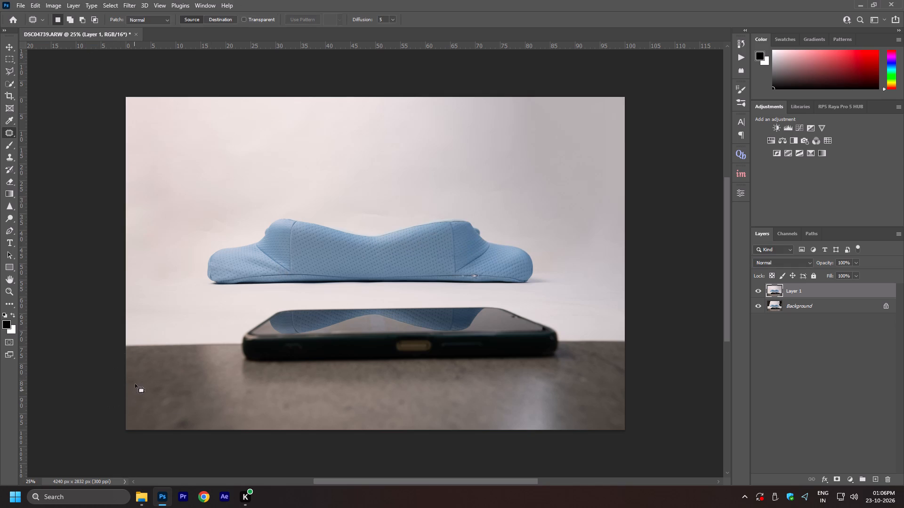
Fill the phone and table area below the pillow using Content-Aware fill and deselect.
left_click_drag(97, 337, 684, 373)
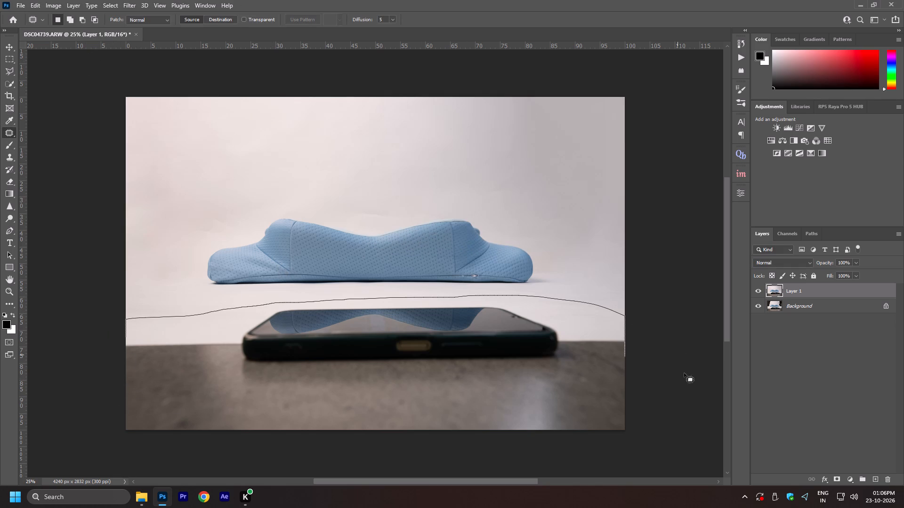
left_click_drag(684, 373, 9, 291)
key("shift+BackSpace")
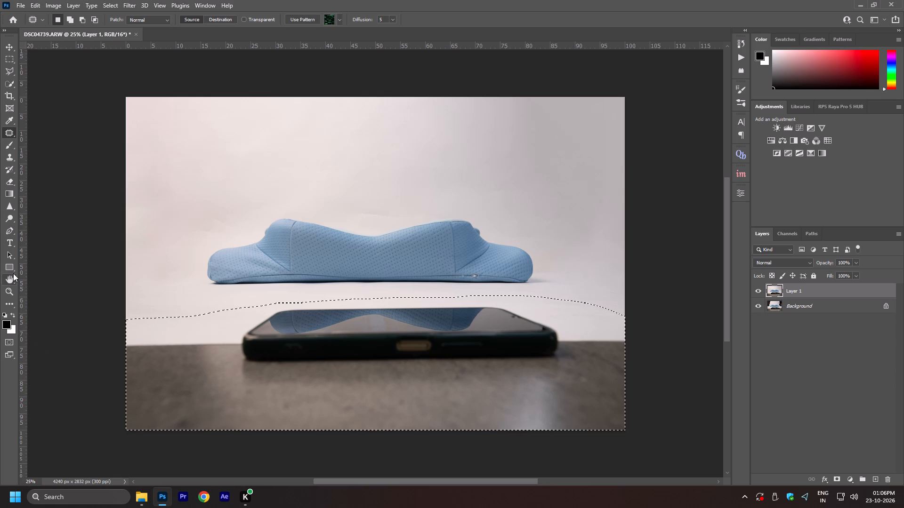
key("Return")
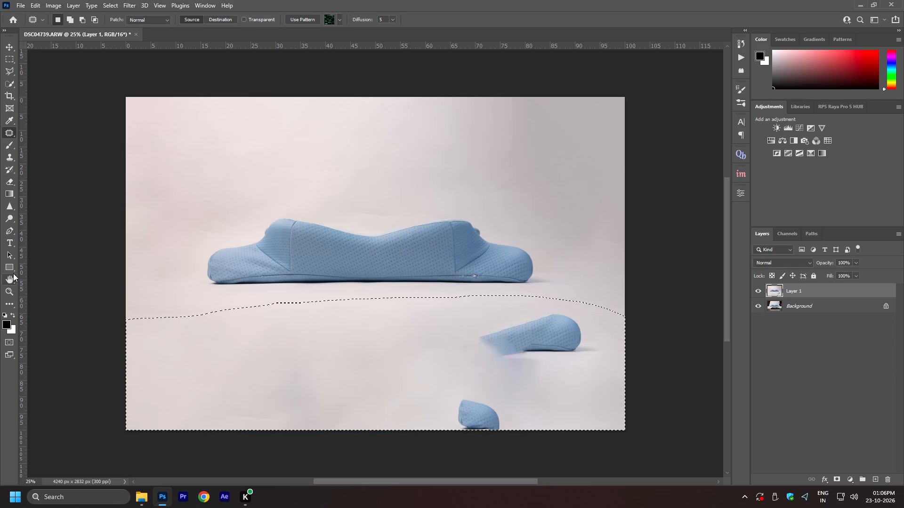
left_click(451, 476)
Patch the small pillow fragment at the image's bottom edge and the bluish smudge in the lower-left backdrop with clean areas.
left_click_drag(464, 447, 500, 472)
left_click_drag(500, 429, 438, 425)
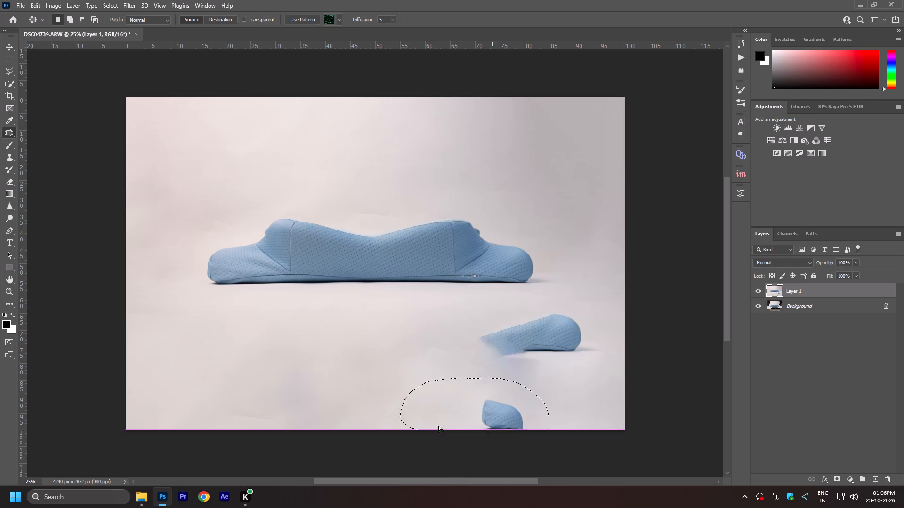
left_click_drag(438, 425, 280, 395)
left_click(258, 364)
left_click_drag(282, 441, 285, 426)
left_click_drag(253, 413, 316, 374)
left_click(330, 365)
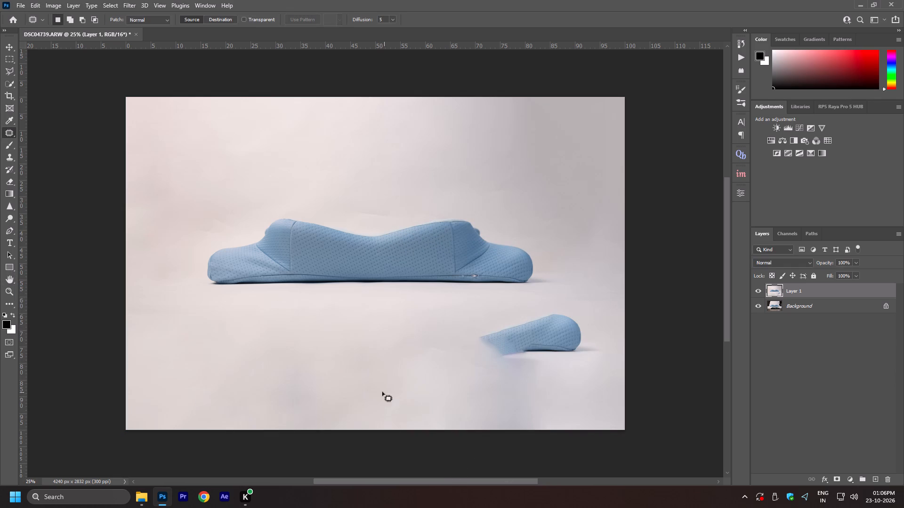
Patch the larger pillow fragment in the lower-right backdrop with clean backdrop and deselect.
left_click_drag(382, 390, 435, 445)
left_click_drag(508, 386, 284, 388)
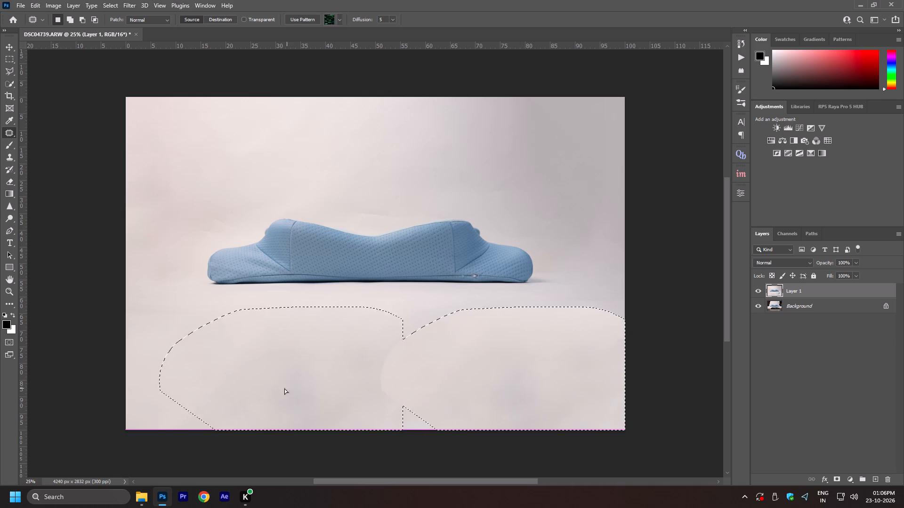
left_click_drag(284, 388, 271, 376)
left_click(209, 247)
Save a JPEG copy named DSC04739 copy in the 01 folder, accepting the offered JPEG options.
key("space")
key("space")
key("space")
key("space")
key("space")
key("space")
key("space")
key("space")
key("space")
key("space")
key("space")
key("space")
key("space")
key("space")
key("space")
key("space")
key("space")
key("space")
key("space")
key("space")
right_click_drag(362, 324, 370, 327)
left_click(402, 341)
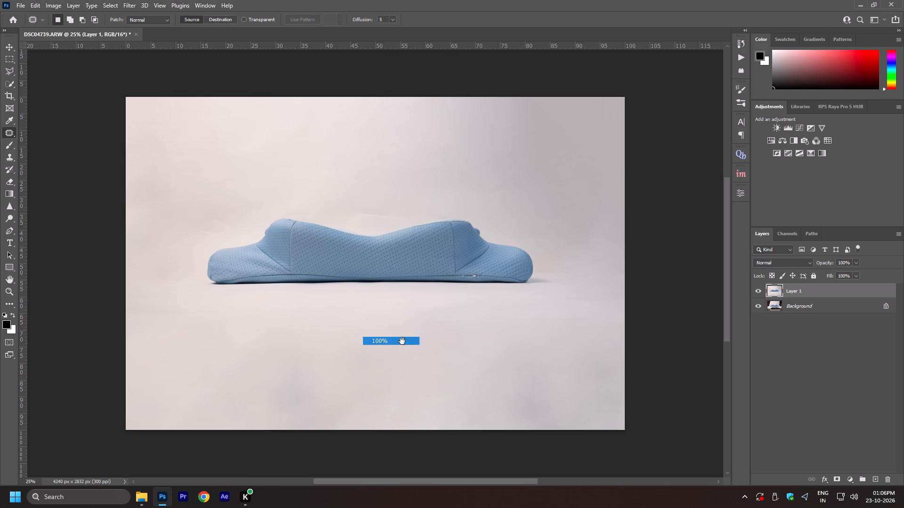
right_click(399, 322)
left_click(420, 325)
key("ctrl+shift+s")
left_click(350, 332)
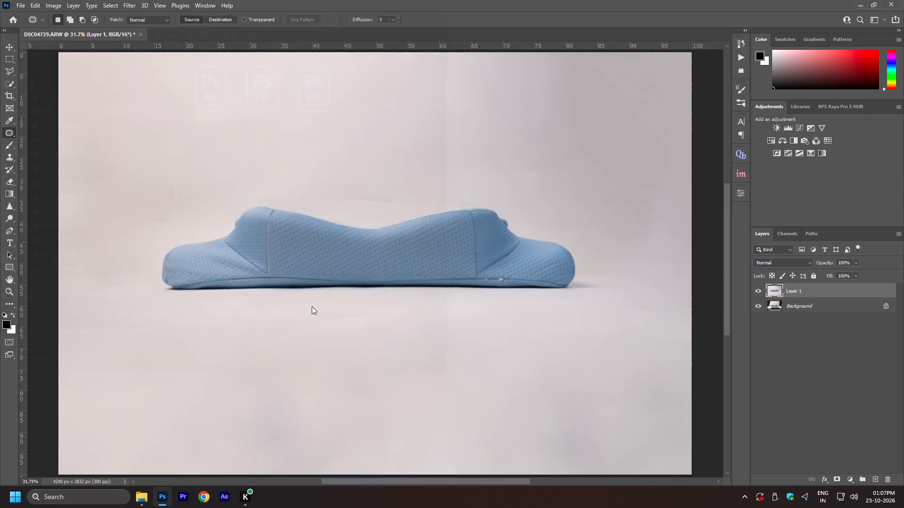
left_click(342, 302)
key("j")
key("Return")
key("Return")
key("Return")
key("Return")
key("Return")
key("Return")
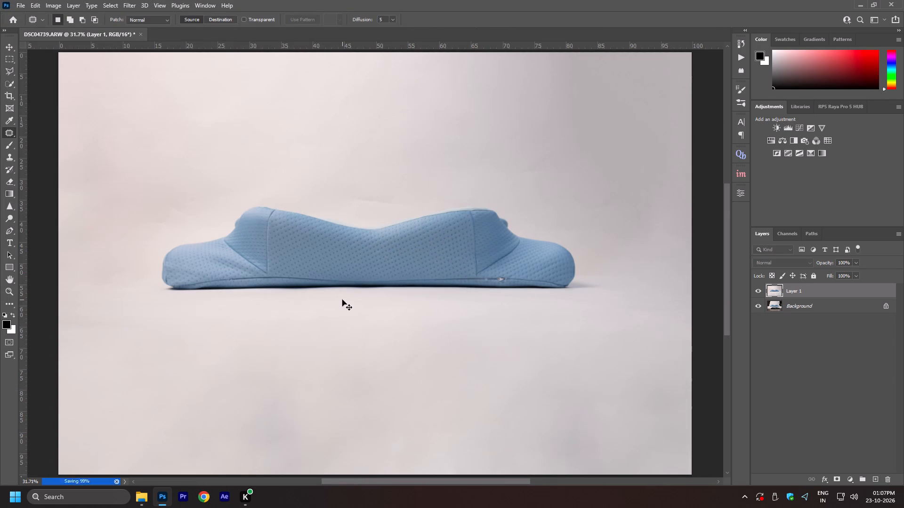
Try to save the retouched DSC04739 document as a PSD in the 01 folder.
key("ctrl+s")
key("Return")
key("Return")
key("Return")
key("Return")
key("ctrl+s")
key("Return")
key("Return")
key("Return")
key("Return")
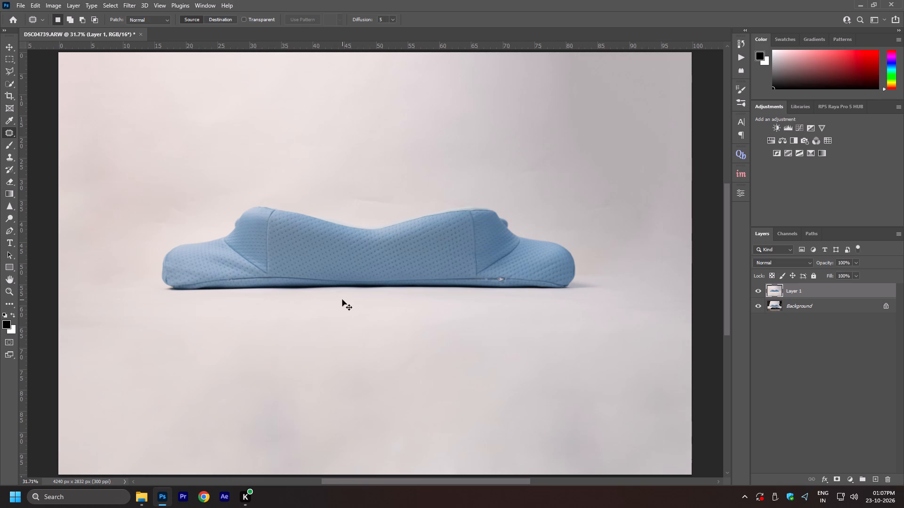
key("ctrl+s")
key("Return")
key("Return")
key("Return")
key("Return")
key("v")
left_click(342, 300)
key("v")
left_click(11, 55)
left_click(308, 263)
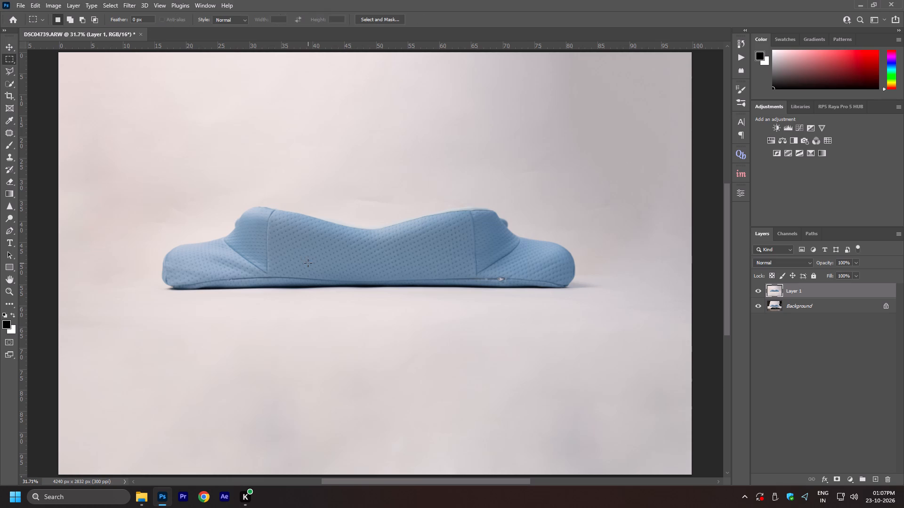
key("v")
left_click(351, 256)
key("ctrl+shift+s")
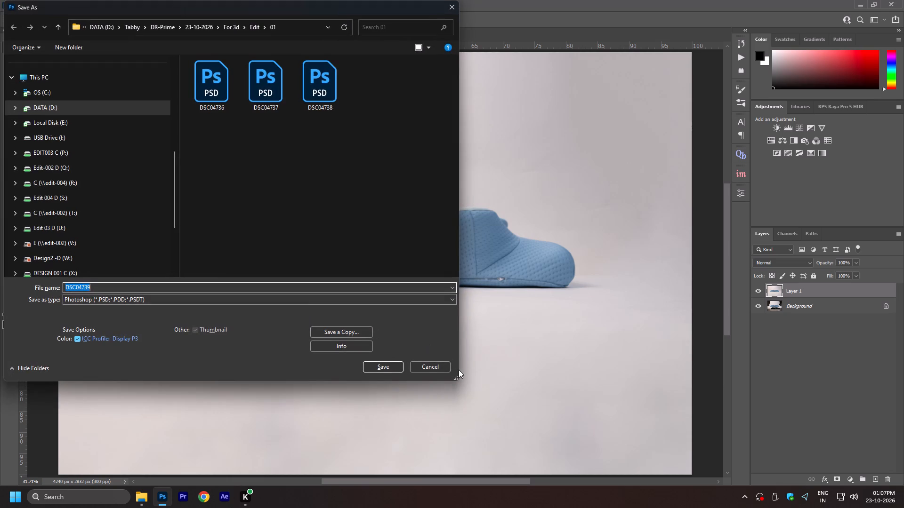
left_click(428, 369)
Save the retouched document as DSC04739.psd in the 01 folder, accepting the offered options.
key("ctrl+s")
key("Return")
key("Return")
key("Return")
key("Return")
key("Return")
key("ctrl+s")
key("ctrl+w")
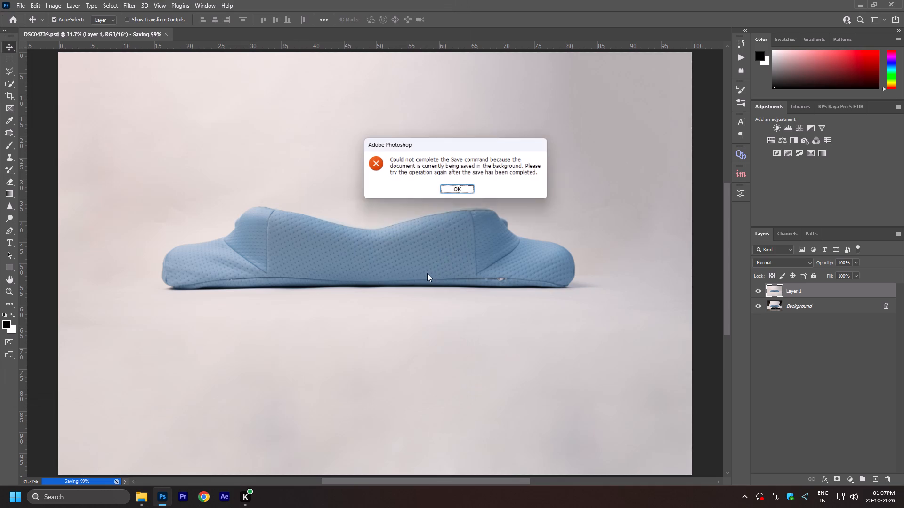
left_click(460, 186)
Switch to File Explorer, delete the DSC04739 XMP file from the 01 folder and refresh the folder.
key("alt+Tab")
left_click(465, 200, "alt")
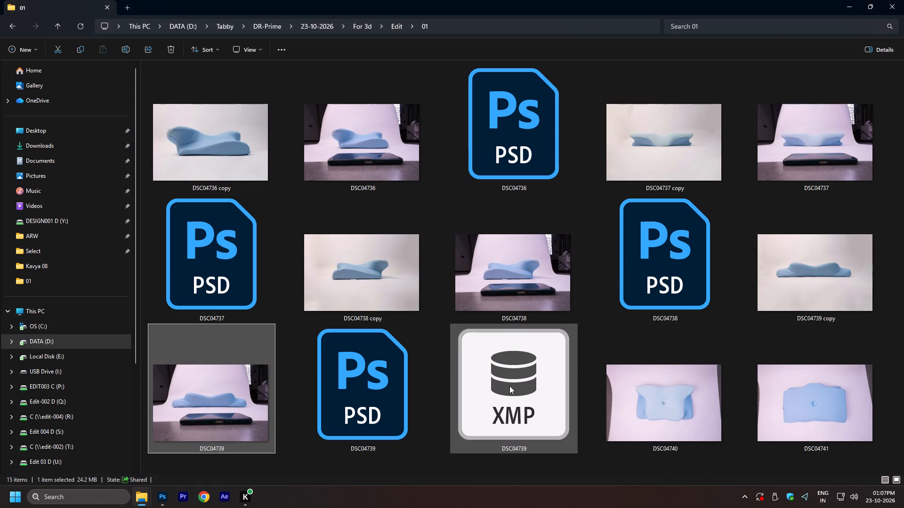
left_click(509, 386)
key("Delete")
key("F5")
scroll(471, 315, "down", 1, "ctrl")
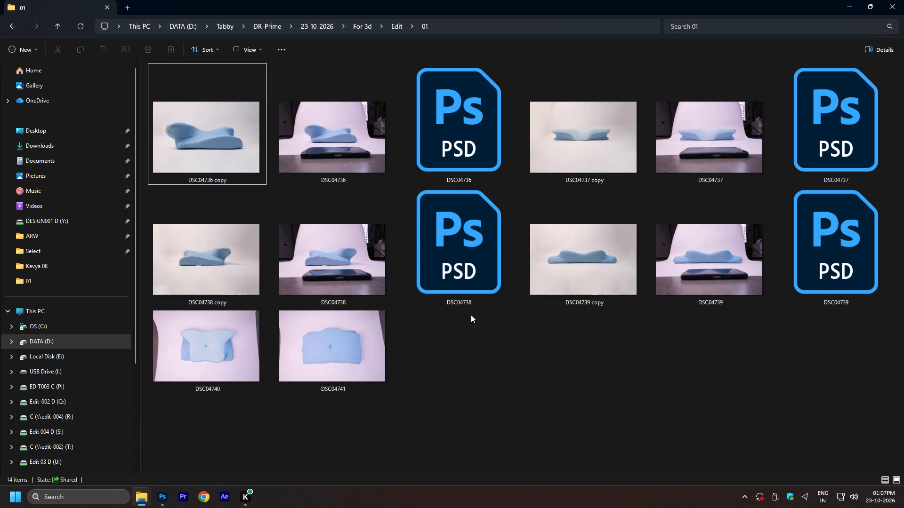
Bring DSC04740.ARW into Photoshop, sample white balance from the backdrop, set Temperature to 4400 and Tint to 12, and open the photo.
left_click(463, 386)
left_click_drag(211, 338, 320, 343)
key("alt+Tab")
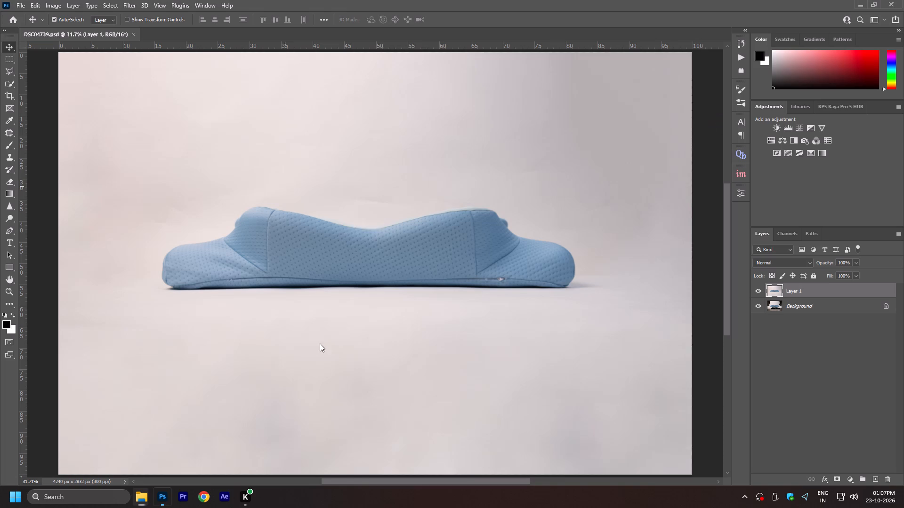
left_click_drag(320, 343, 404, 8)
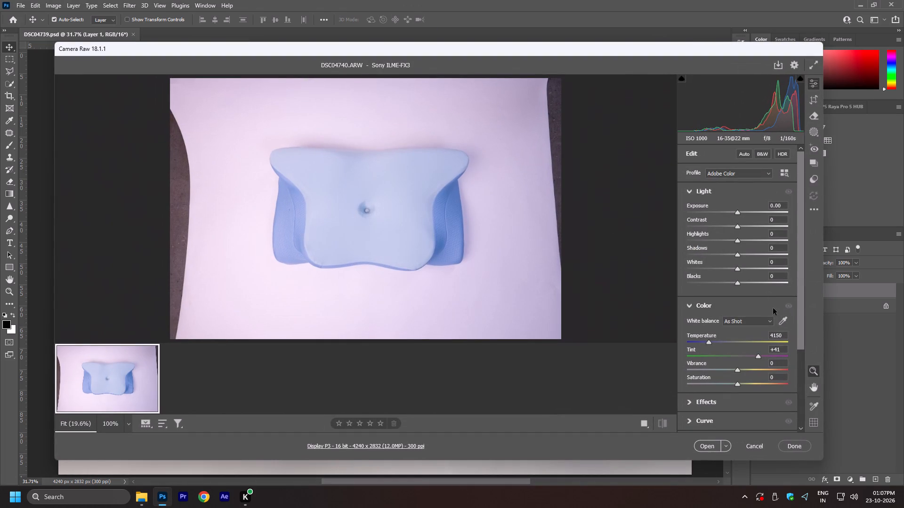
left_click(787, 322)
left_click(506, 256)
left_click_drag(787, 334, 762, 335)
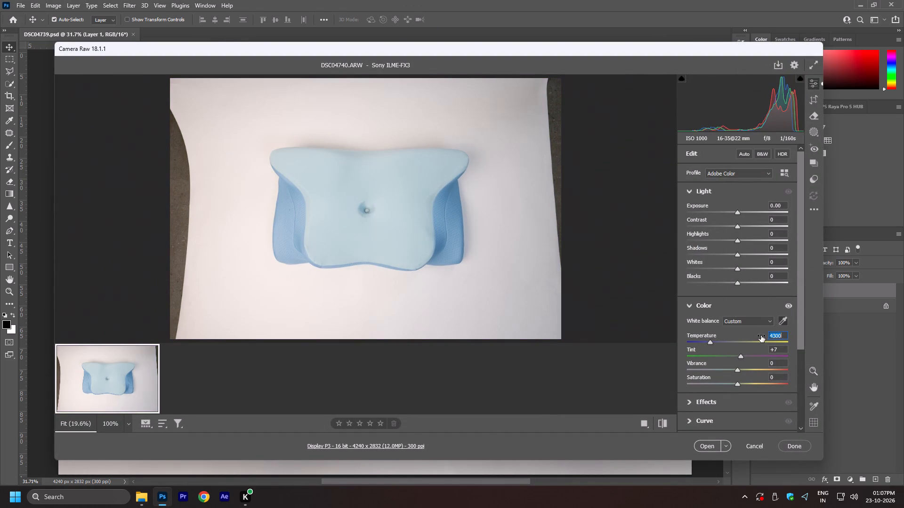
type("4400")
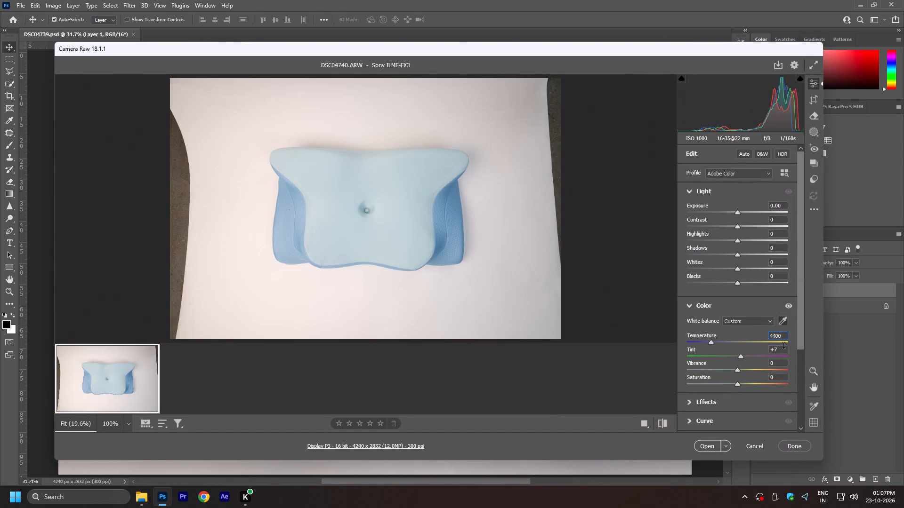
left_click_drag(783, 347, 737, 356)
type("12")
left_click(708, 445)
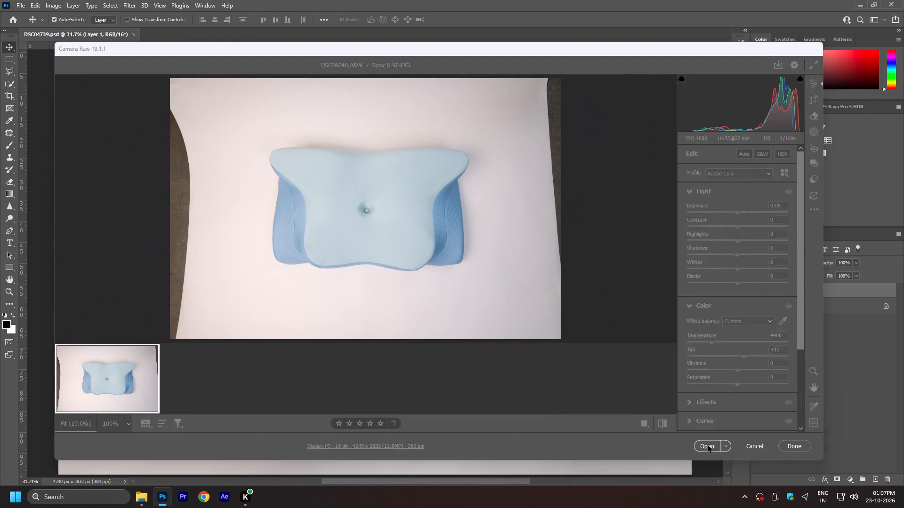
Select the strip along the photo's left edge, including the dark floor, and fill it with matching pale backdrop.
key("j")
left_click_drag(157, 446, 154, 468)
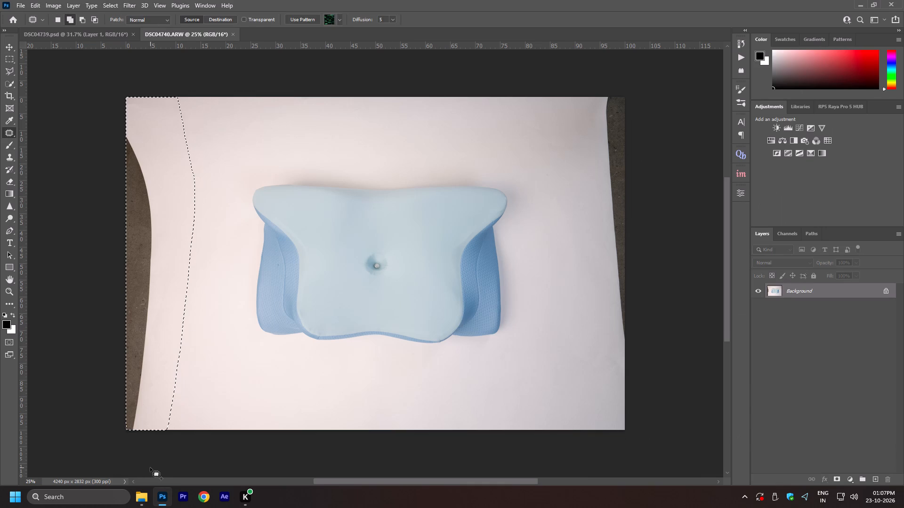
key("shift+BackSpace")
key("Return")
left_click(508, 449)
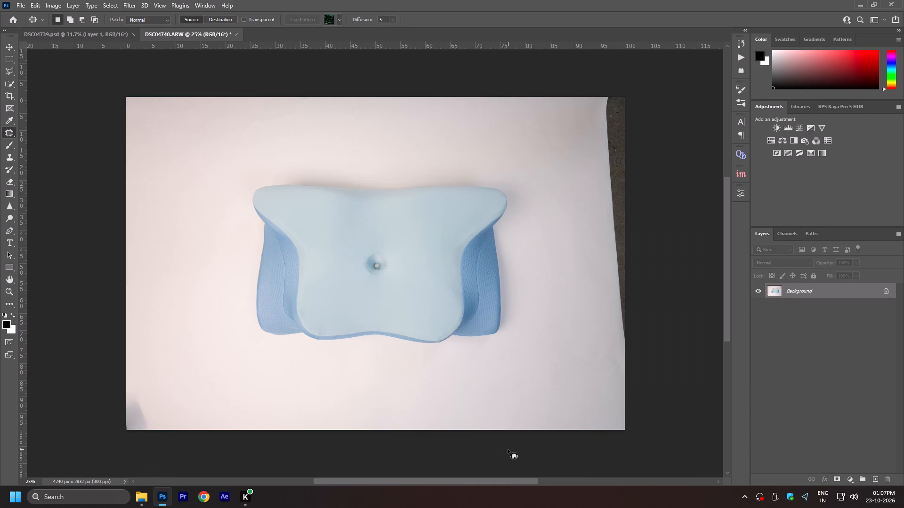
Patch the leftover grey smudge in the photo's bottom-left corner with clean backdrop from just above it.
left_click_drag(203, 485, 150, 333)
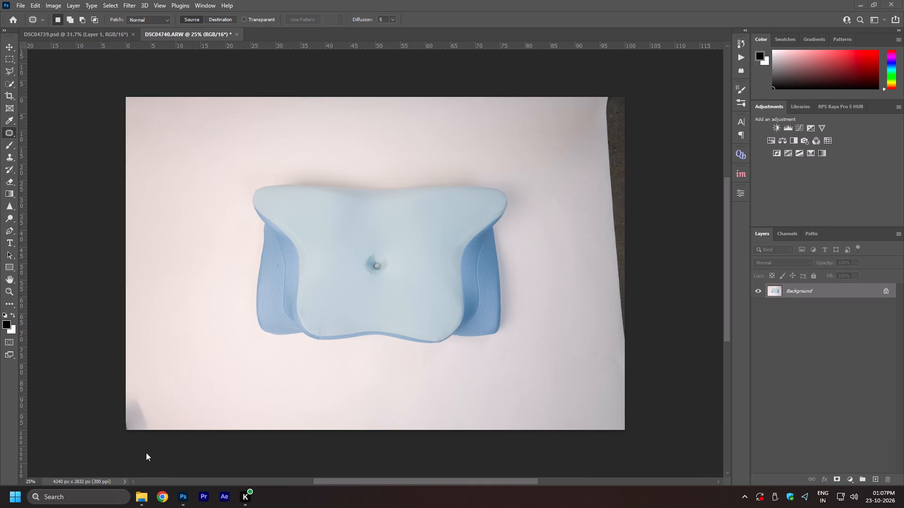
key("j")
left_click_drag(135, 454, 168, 431)
left_click_drag(153, 437, 187, 440)
left_click_drag(154, 399, 170, 284)
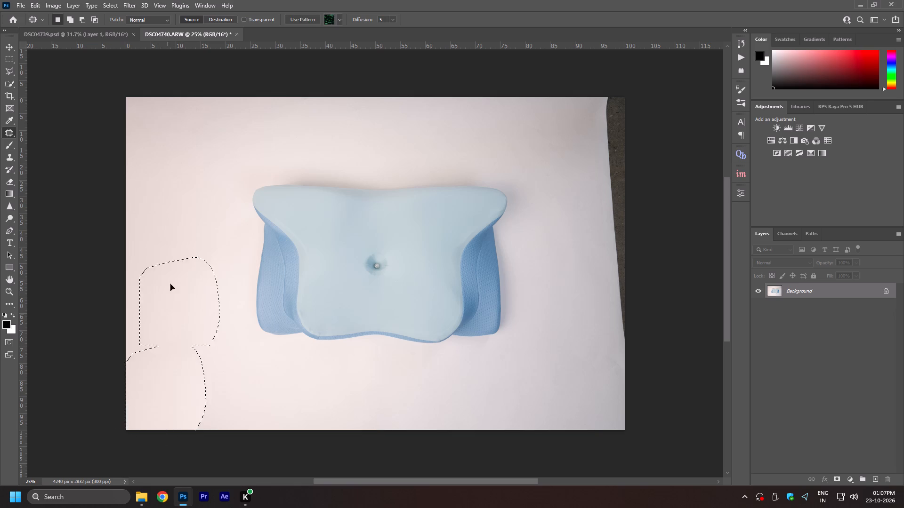
left_click_drag(170, 284, 171, 271)
left_click(170, 238)
Select the strip along the photo's right edge, including the dark floor, and fill it with matching backdrop.
left_click_drag(575, 444, 692, 282)
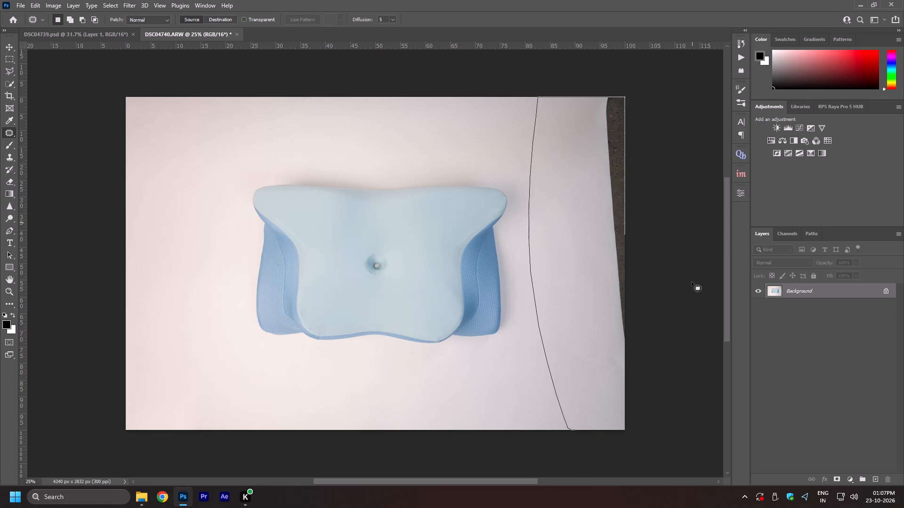
left_click_drag(692, 282, 678, 458)
key("shift+BackSpace")
key("Return")
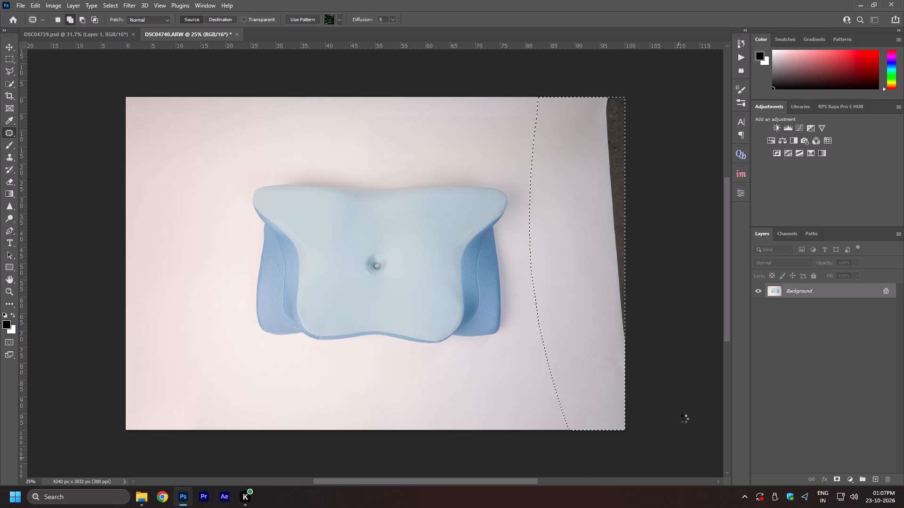
left_click(677, 131)
Save a JPEG copy named DSC04740 copy in the 01 folder, accepting the offered JPEG options.
key("space")
right_click(402, 260)
left_click(412, 262)
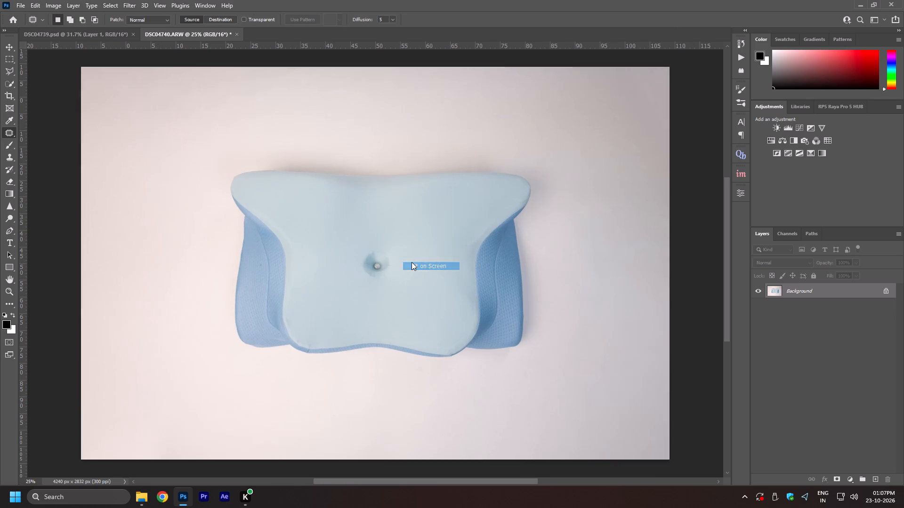
key("ctrl+shift+s")
left_click(344, 326)
left_click(354, 294)
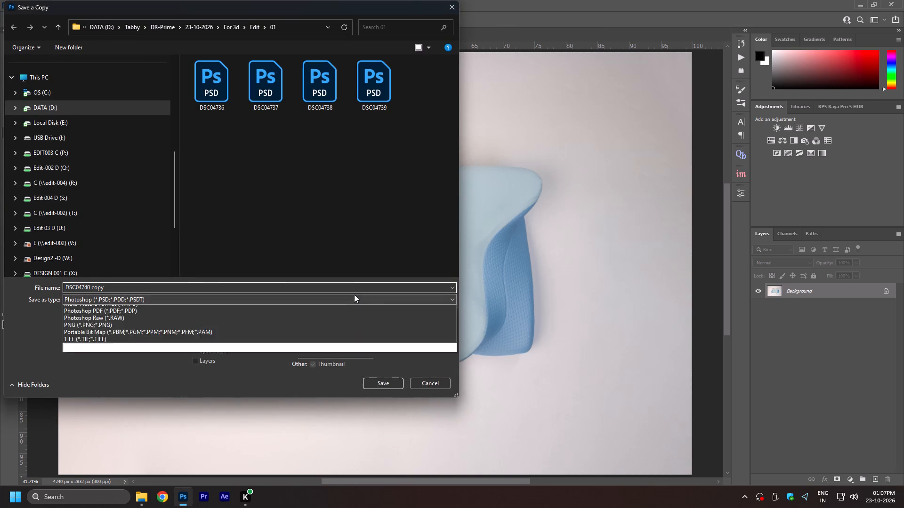
key("j")
key("Return")
key("Return")
key("Return")
key("Return")
key("Return")
key("Return")
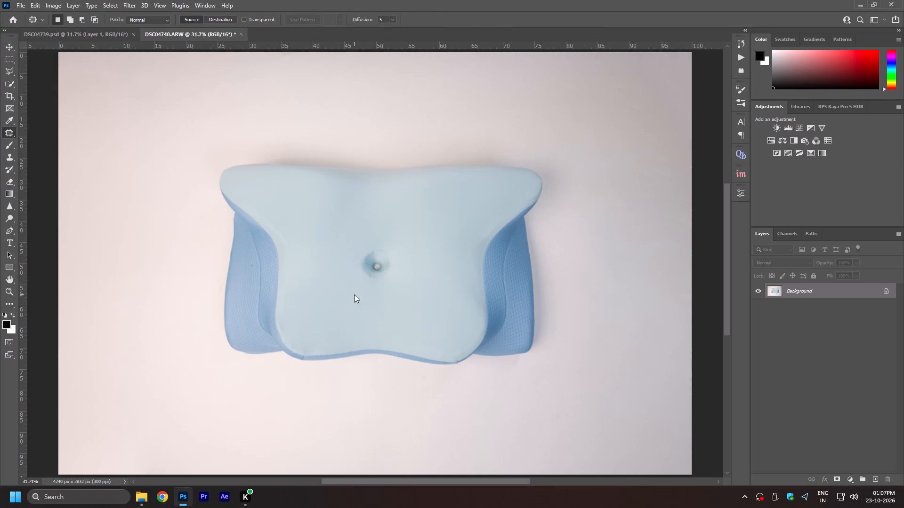
Save the retouched document as DSC04740.psd in the 01 folder, accepting the offered options.
key("ctrl+shift+s")
left_click(438, 364)
key("ctrl+s")
key("Return")
key("Return")
key("Return")
key("Return")
key("Return")
Close the DSC04740 and DSC04739 documents.
key("ctrl+w")
key("alt+Tab")
key("alt+Tab")
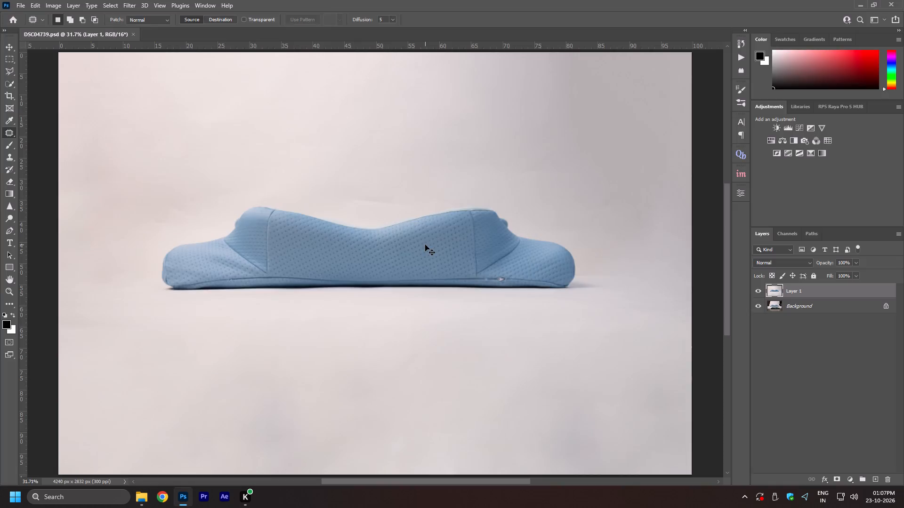
key("ctrl+w")
Switch to File Explorer, delete the DSC04740 XMP file from the 01 folder and refresh the folder.
key("alt+Tab")
left_click(461, 208, "alt")
left_click(609, 416)
key("Delete")
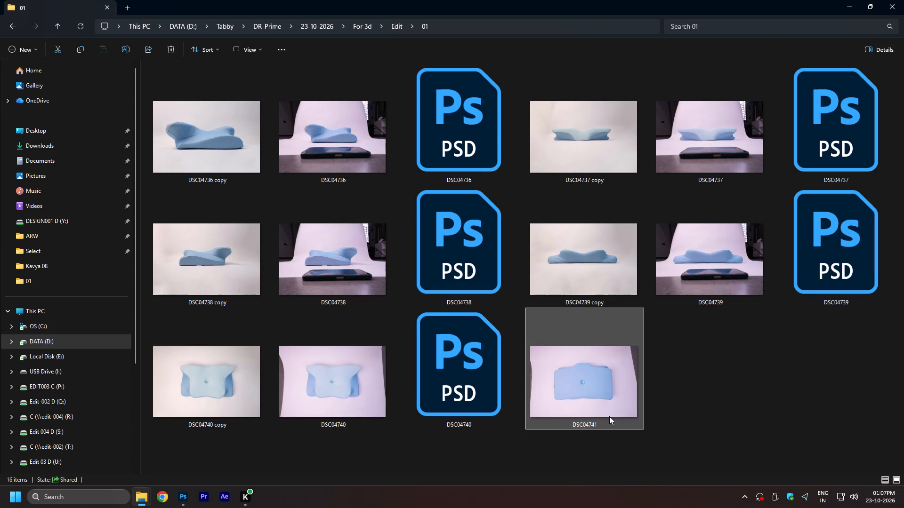
key("F5")
Bring DSC04741.ARW into Photoshop, set its Camera Raw Temperature to 4400 and Tint to 12, and open the photo.
left_click_drag(606, 368, 496, 72)
key("alt+Tab")
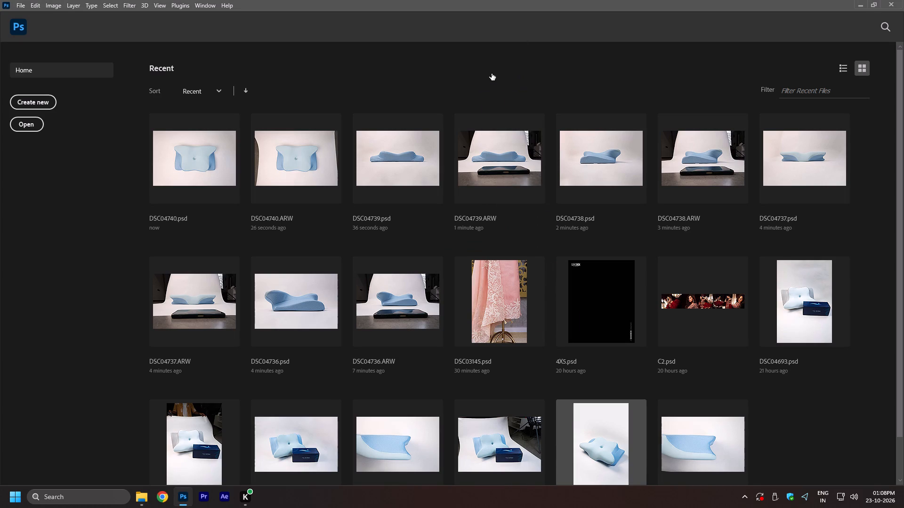
left_click_drag(787, 337, 785, 337)
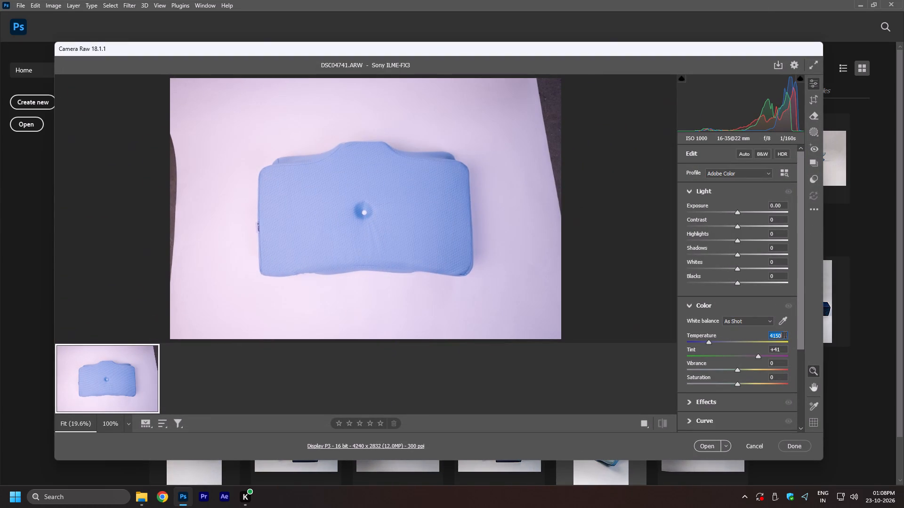
left_click_drag(785, 337, 740, 334)
type("4400")
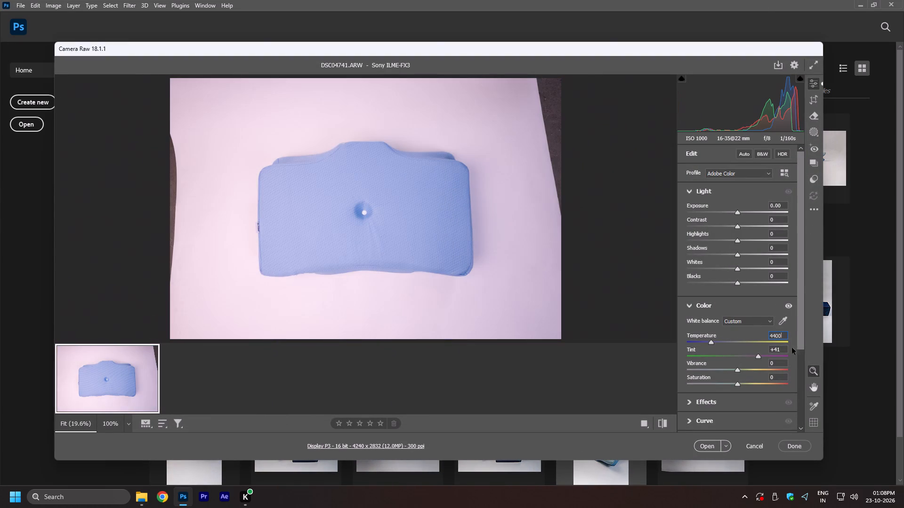
left_click_drag(782, 349, 725, 349)
type("12")
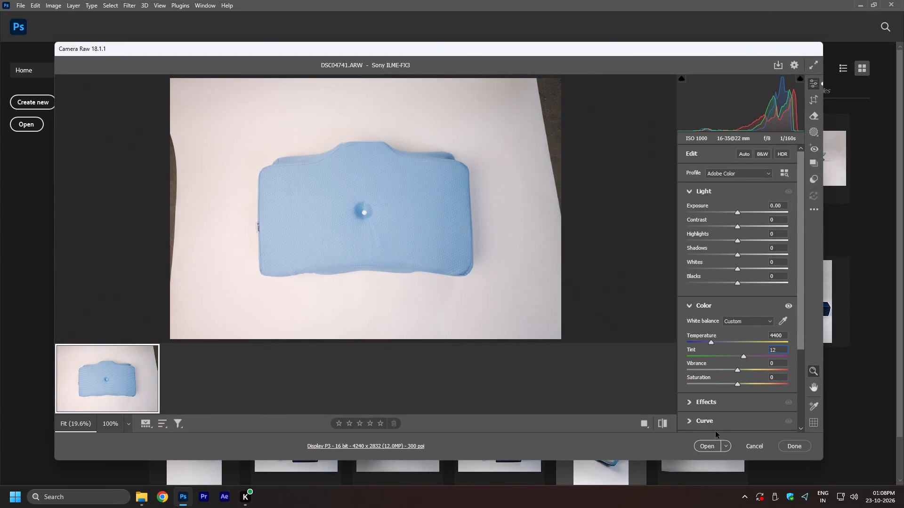
left_click(713, 444)
Duplicate the background layer and fill the strip containing the dark floor along the photo's left edge with matching backdrop.
key("ctrl+j")
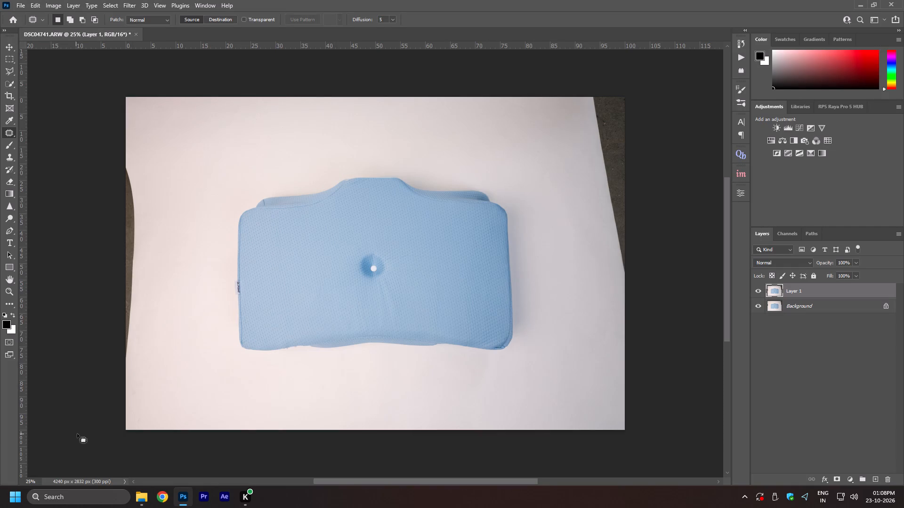
left_click_drag(145, 449, 141, 440)
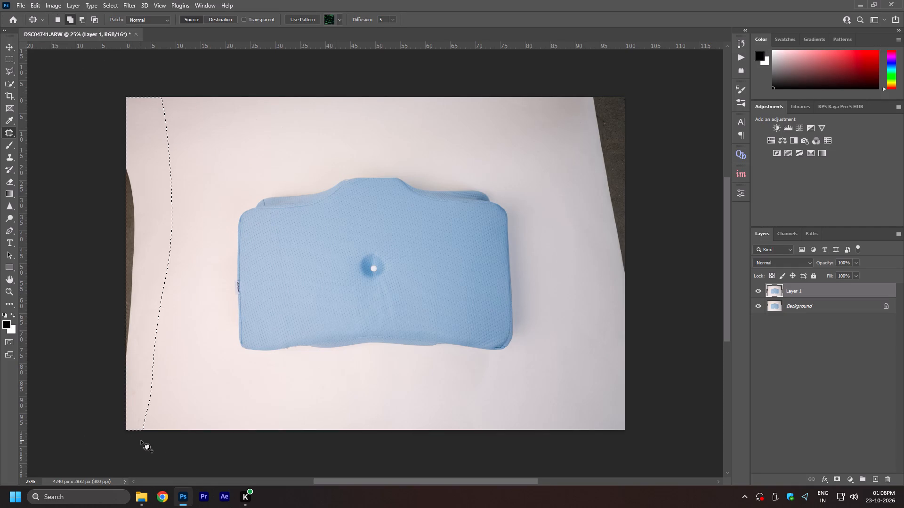
key("shift+BackSpace")
key("Return")
left_click(630, 447)
Select the strip containing the dark floor along the photo's right edge and fill it with matching backdrop.
left_click_drag(626, 454, 589, 96)
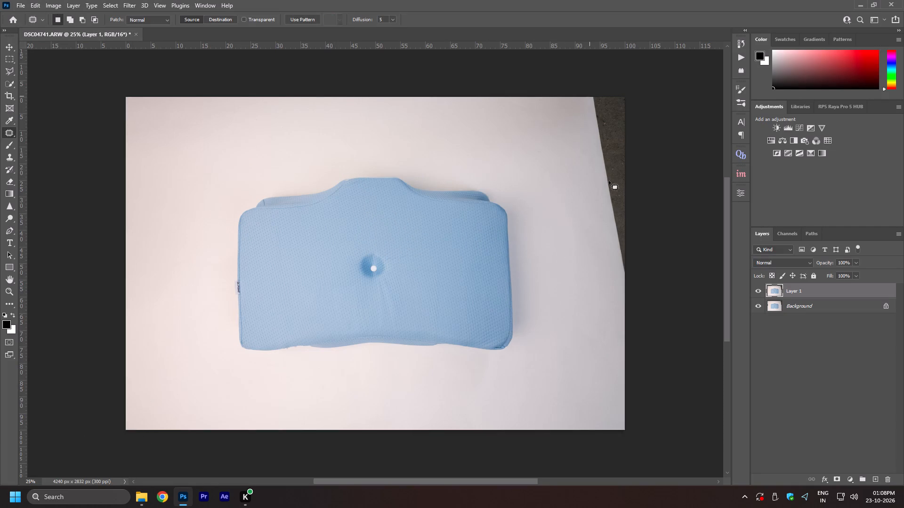
left_click(698, 366)
left_click_drag(598, 445, 662, 496)
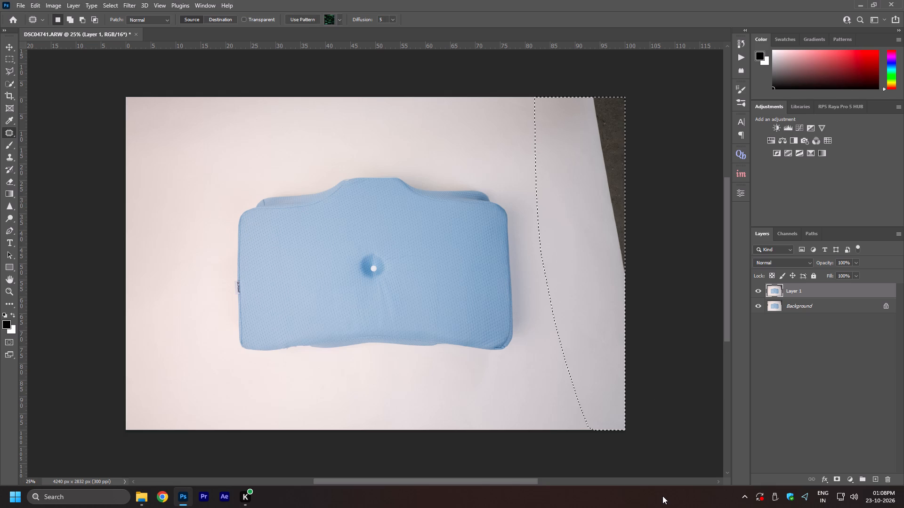
key("shift+BackSpace")
key("Return")
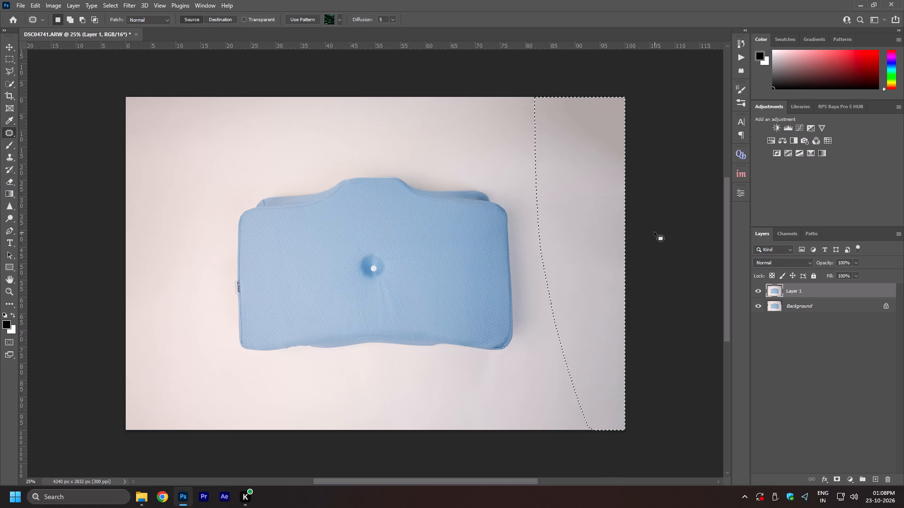
left_click(654, 232)
Save a JPEG copy of the DSC04741 document in the 01 folder, accepting the offered name and JPEG options.
key("space")
key("space")
key("space")
right_click(460, 257)
left_click(474, 263)
key("ctrl+shift+s")
left_click(346, 325)
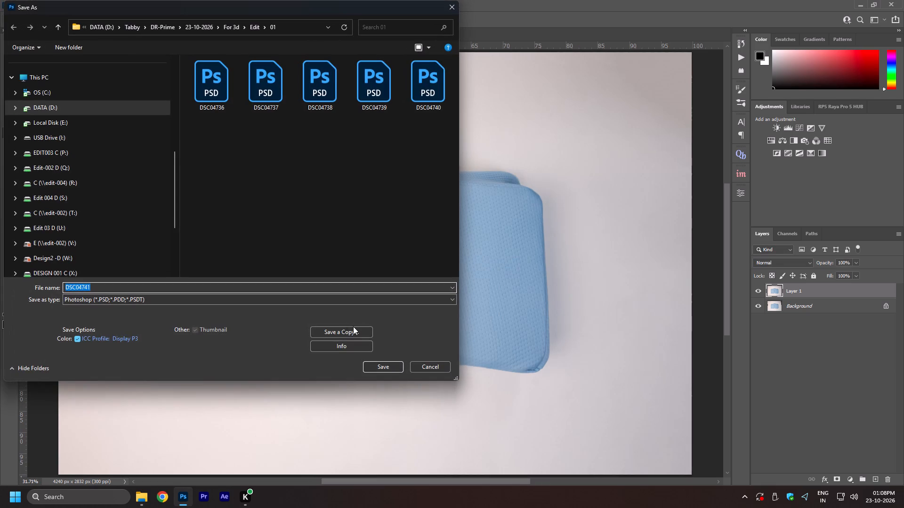
left_click(353, 328)
left_click(363, 299)
key("j")
key("Return")
key("Return")
key("Return")
key("Return")
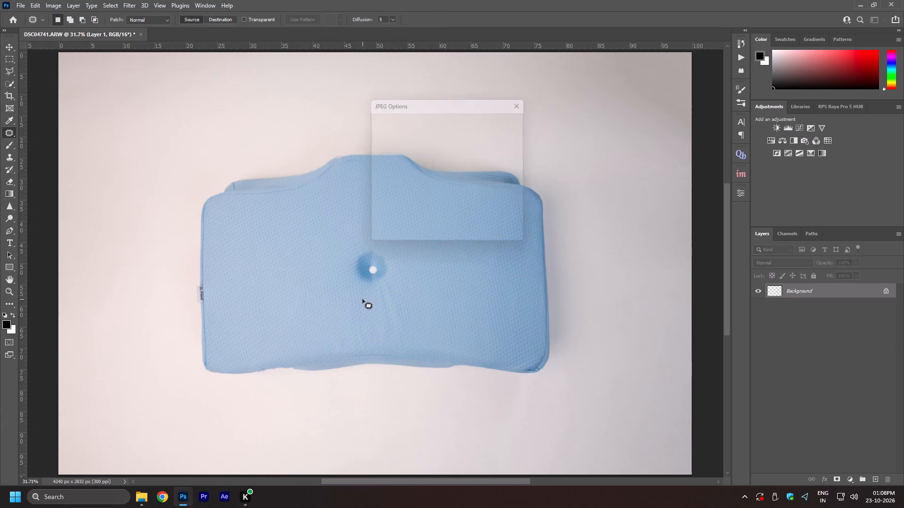
key("Return")
Save the retouched document as DSC04741.psd in the 01 folder, accepting the offered options, and close it.
key("ctrl+s")
key("Return")
key("Return")
key("Return")
key("Return")
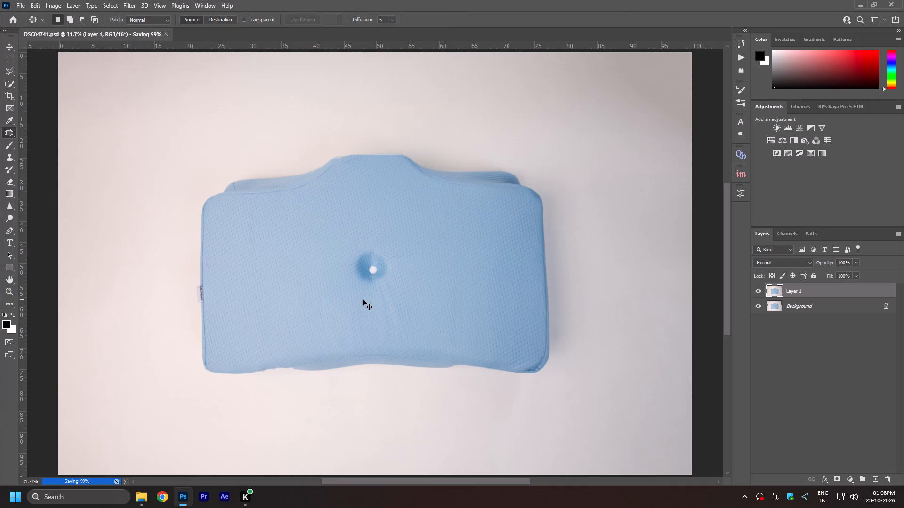
key("ctrl+w")
key("ctrl+w")
Switch to File Explorer, open DSC04736.psd from the 01 folder in Photoshop and fit the image on screen.
key("alt+Tab")
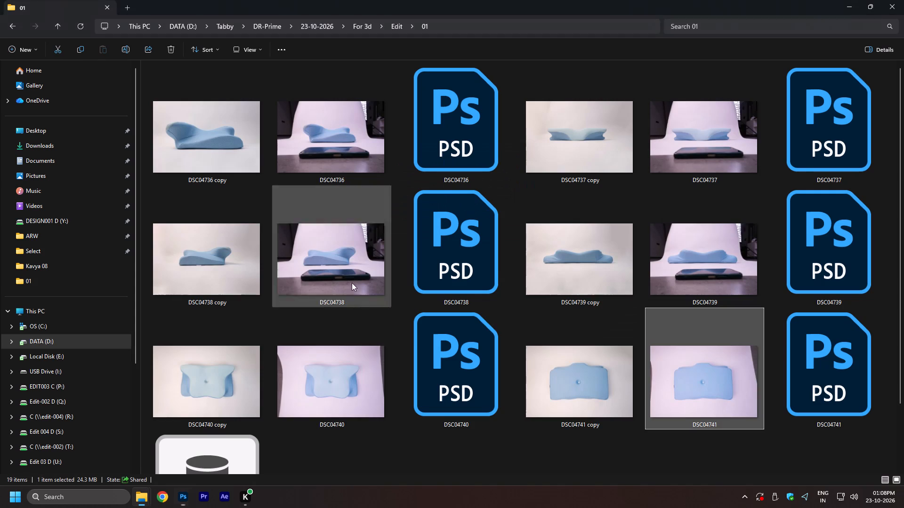
double_click(441, 124)
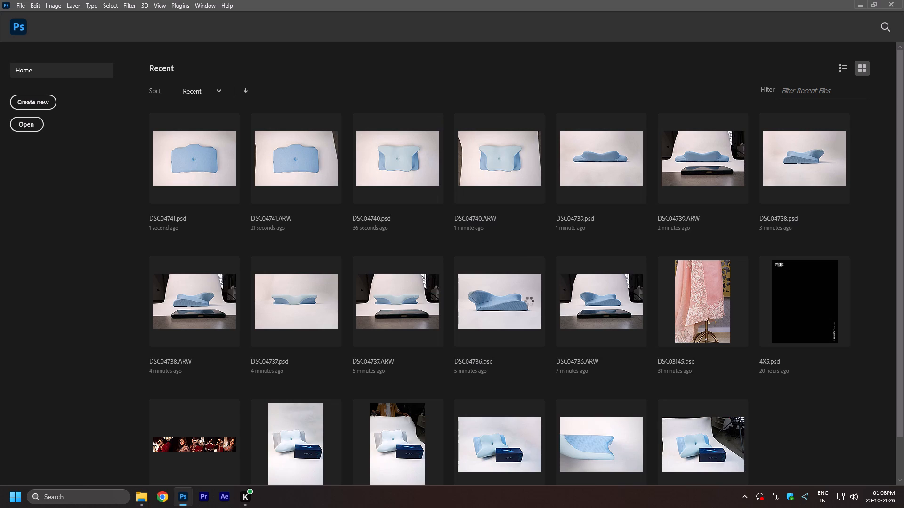
key("space")
key("space")
key("space")
right_click(383, 266)
left_click(393, 270)
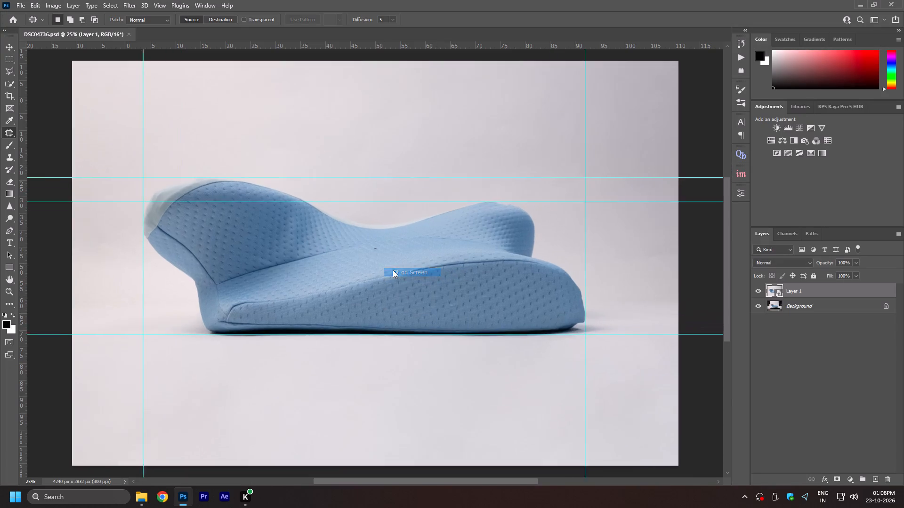
Place DSC04737 copy from the 01 folder into the DSC04736 document, scaled to about 138% and centred between the vertical guides.
key("alt+Tab")
left_click_drag(596, 130, 382, 249)
key("alt+Tab")
scroll(367, 281, "down", 7, "alt")
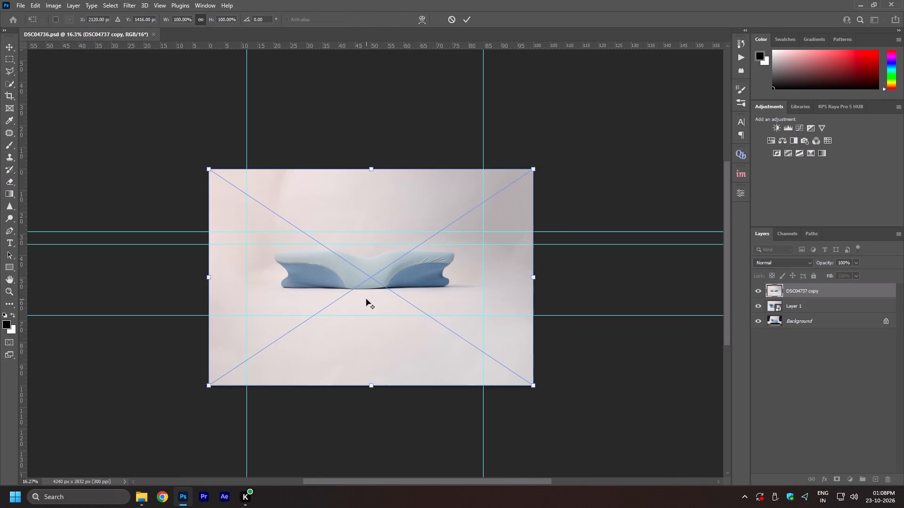
left_click_drag(537, 167, 584, 117, "alt")
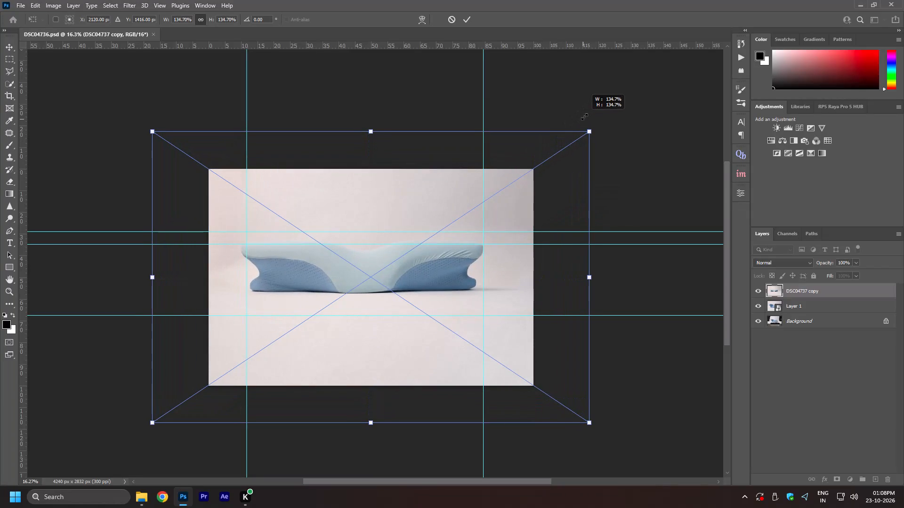
left_click_drag(584, 117, 586, 111, "alt")
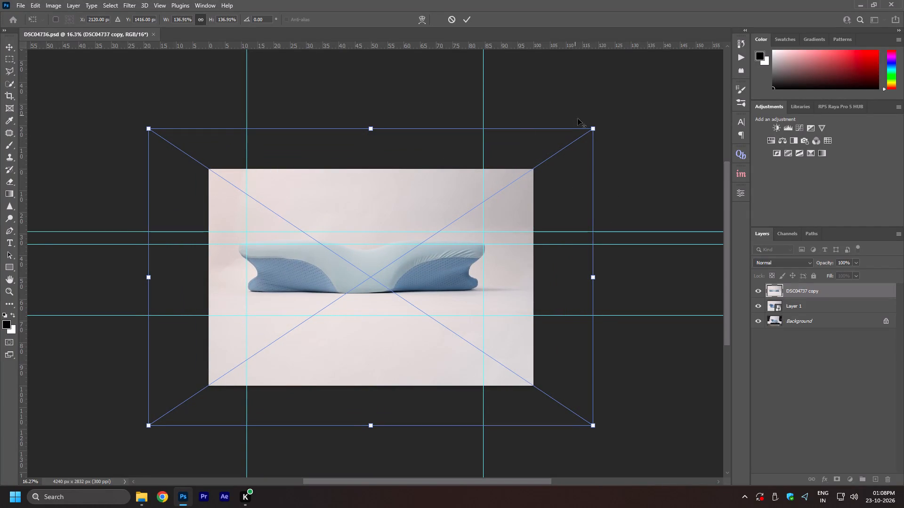
left_click_drag(594, 127, 602, 105, "alt")
left_click_drag(291, 278, 308, 273)
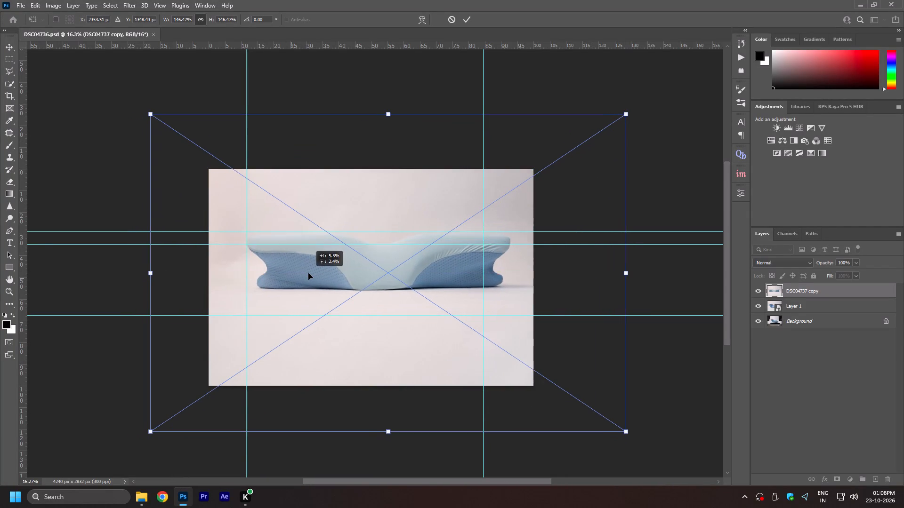
left_click_drag(308, 273, 305, 272)
left_click_drag(387, 429, 387, 435)
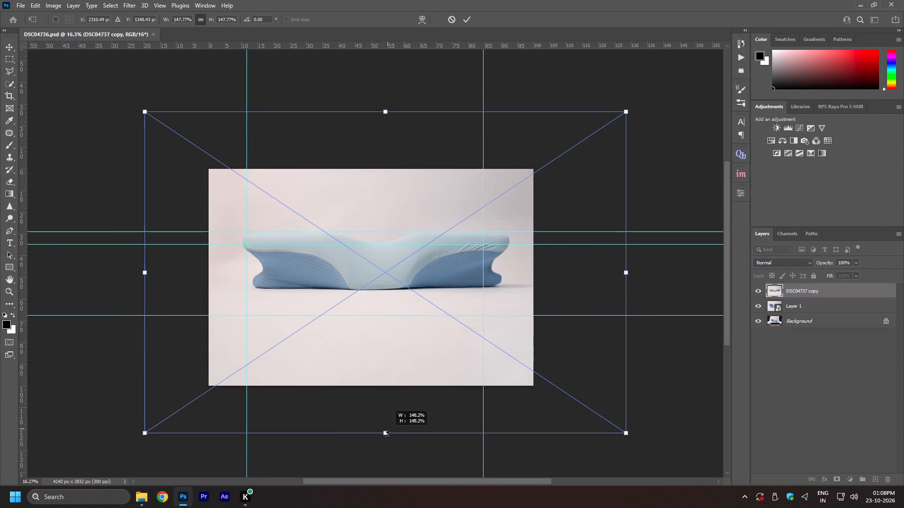
left_click_drag(387, 435, 386, 480)
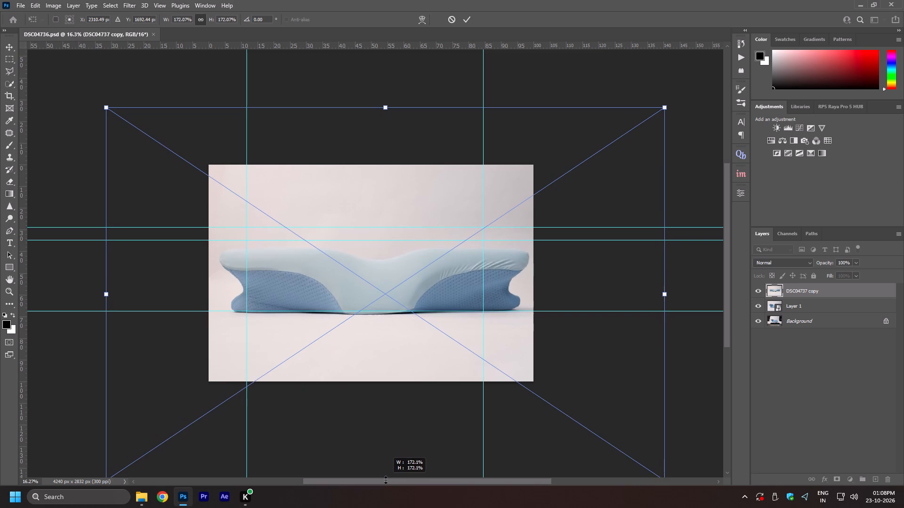
left_click_drag(386, 480, 385, 478)
left_click_drag(407, 335, 404, 319)
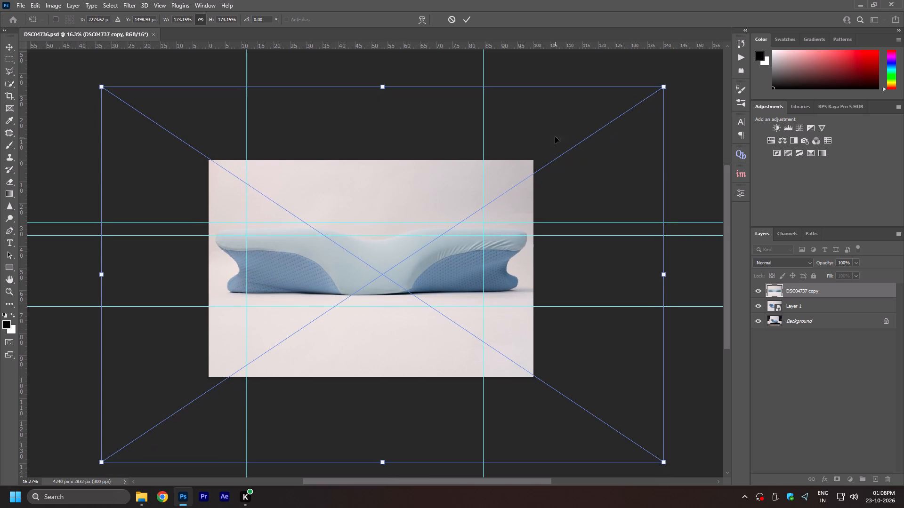
left_click_drag(666, 84, 634, 103, "alt")
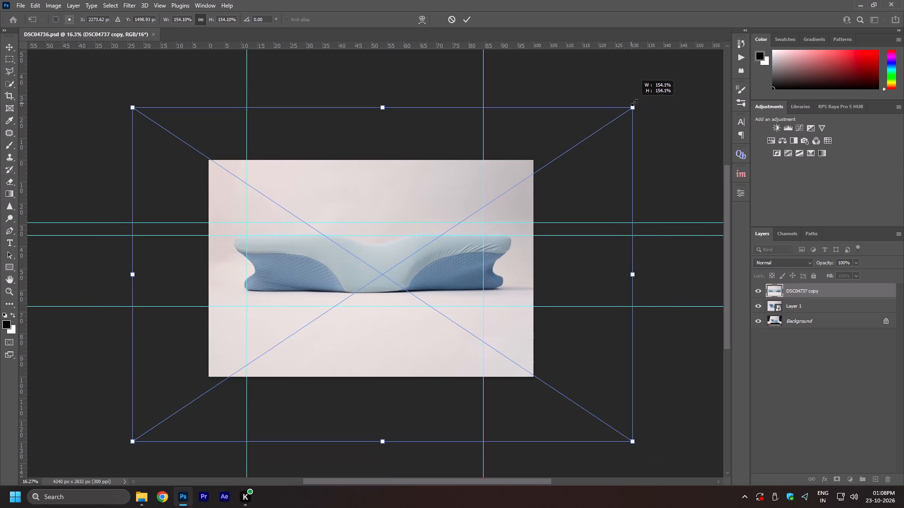
left_click_drag(634, 103, 599, 109, "alt")
left_click_drag(526, 206, 524, 207)
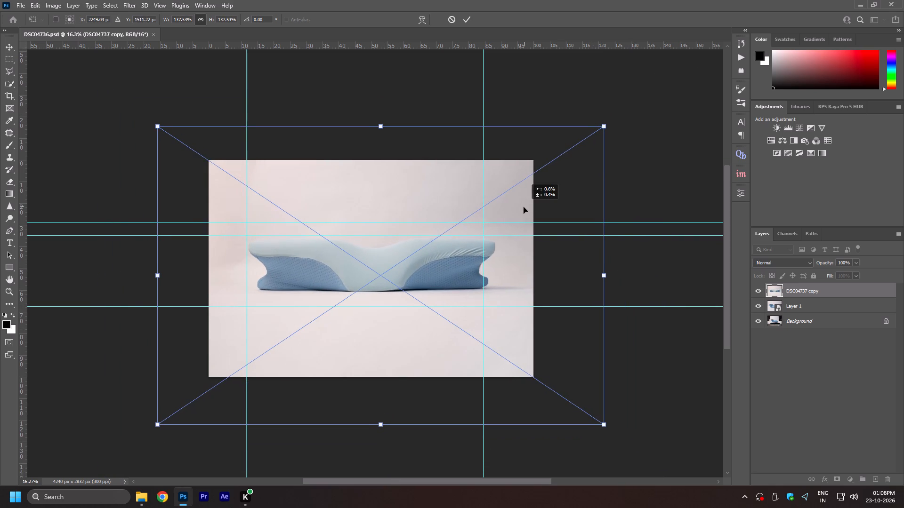
left_click_drag(524, 207, 519, 206)
double_click(519, 206)
key("space")
key("space")
key("space")
key("space")
key("space")
key("space")
key("space")
right_click(390, 232)
left_click(403, 238)
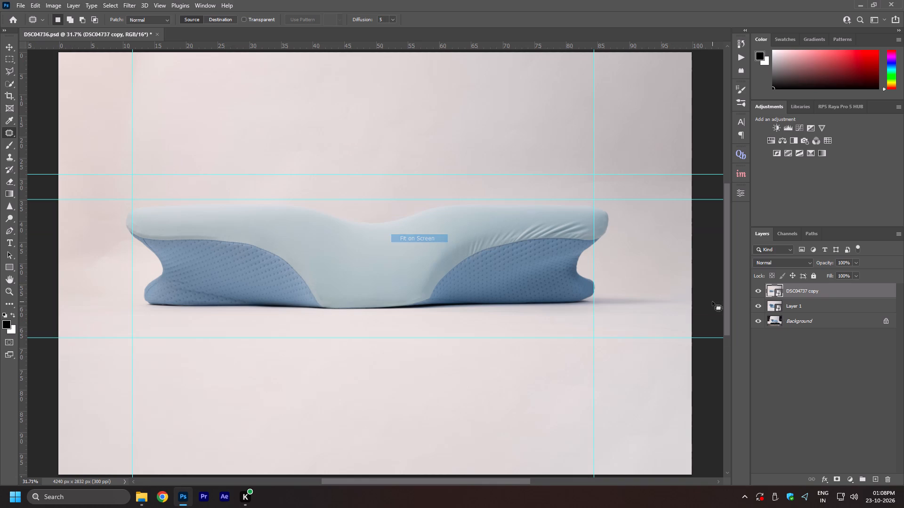
left_click(760, 287)
left_click(760, 287)
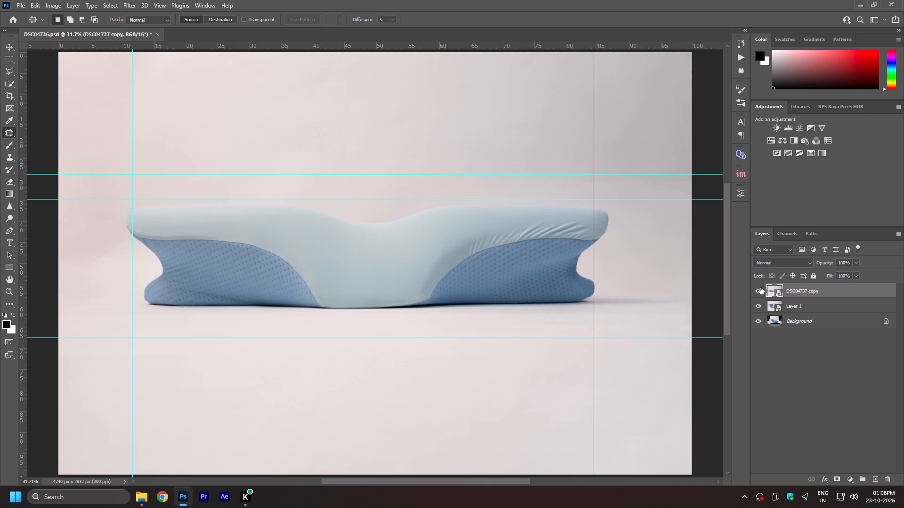
left_click(760, 287)
left_click(760, 287)
Place DSC04738 copy from the 01 folder as a new layer, scaled to about 142% with the pillow's base on the lower guide.
scroll(278, 295, "down", 6, "alt")
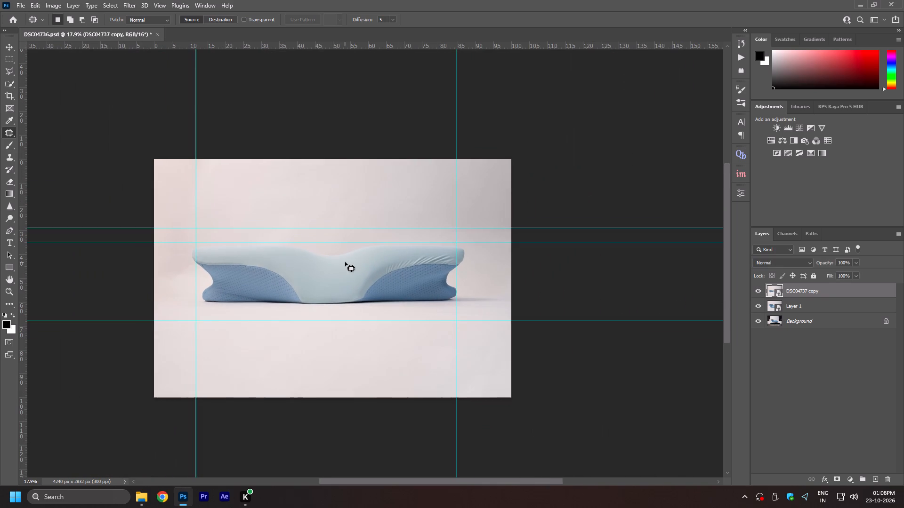
left_click(345, 261)
key("v")
key("alt+Tab")
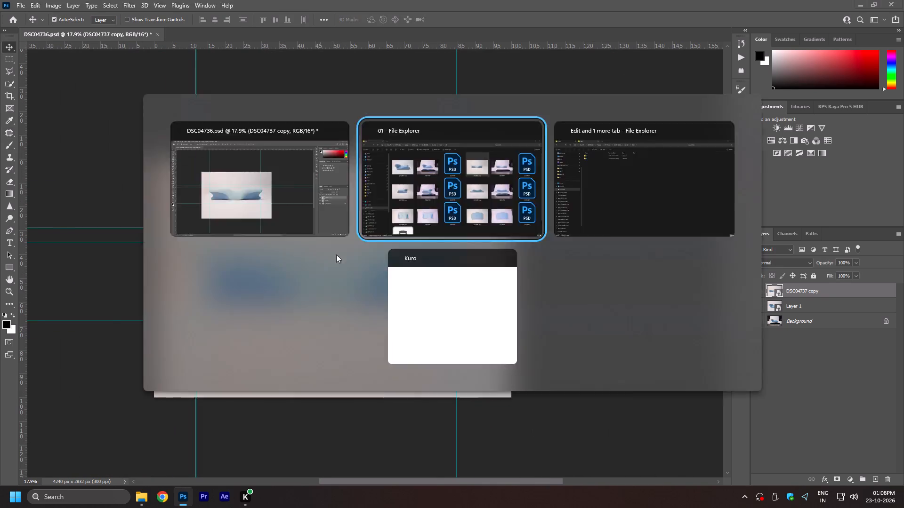
left_click_drag(195, 251, 328, 252)
key("alt+Tab")
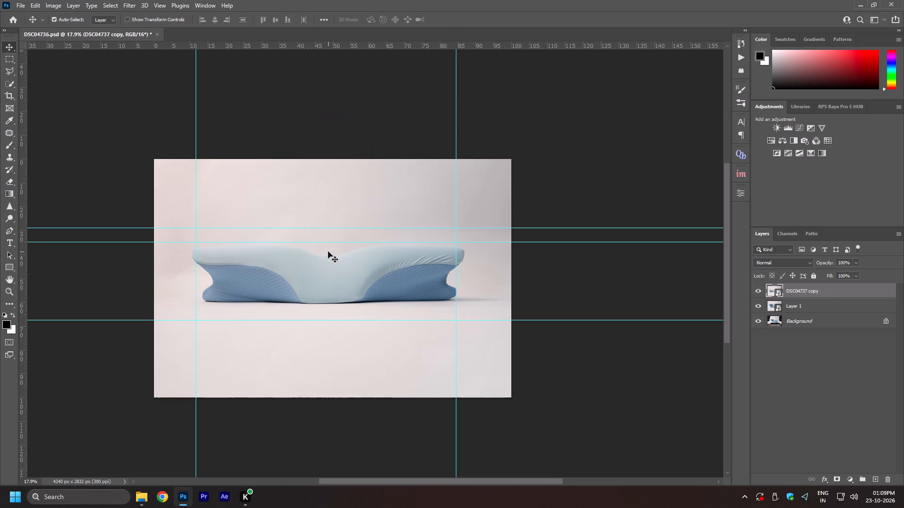
left_click_drag(511, 158, 579, 112, "alt")
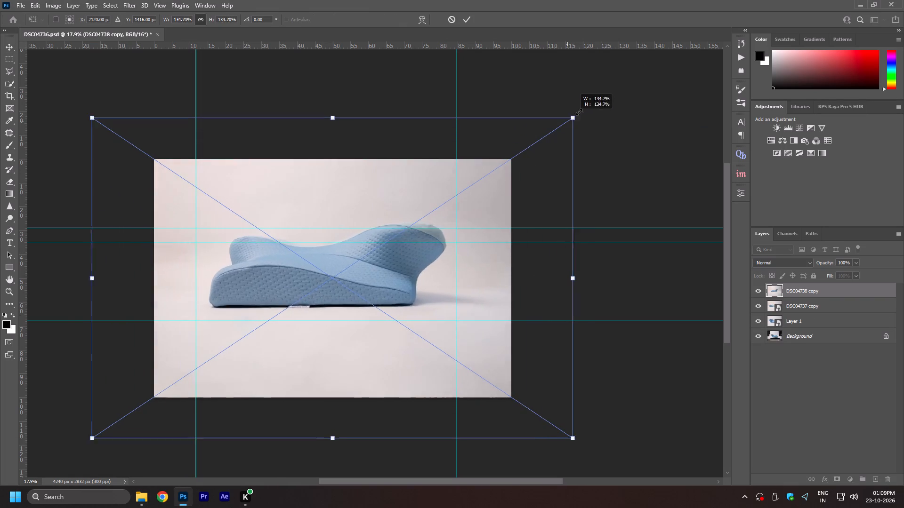
left_click_drag(579, 112, 581, 106, "alt")
left_click_drag(458, 198, 456, 208)
left_click_drag(583, 119, 585, 115, "alt")
double_click(354, 255)
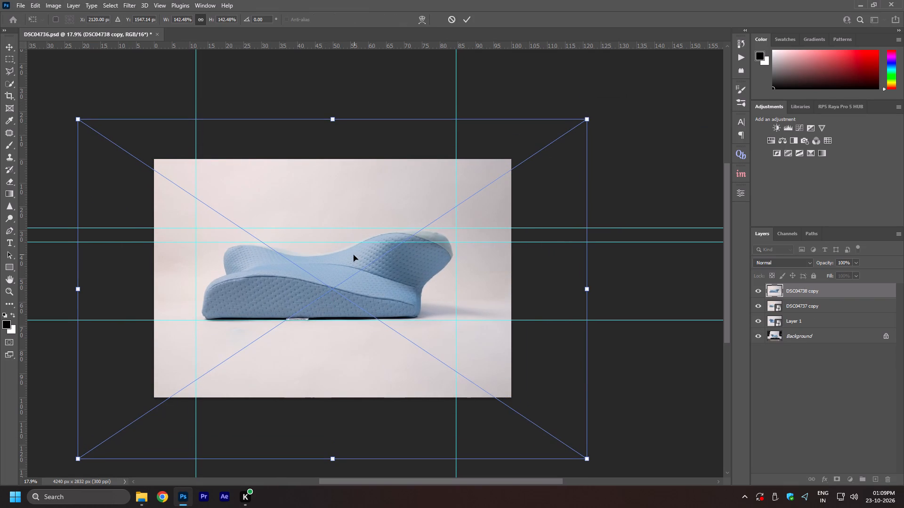
key("space")
key("space")
key("space")
key("space")
key("space")
right_click(337, 268)
left_click(349, 273)
Place DSC04739 copy from the 01 folder as a new layer, enlarging it around its centre and shifting it slightly down.
key("alt+Tab")
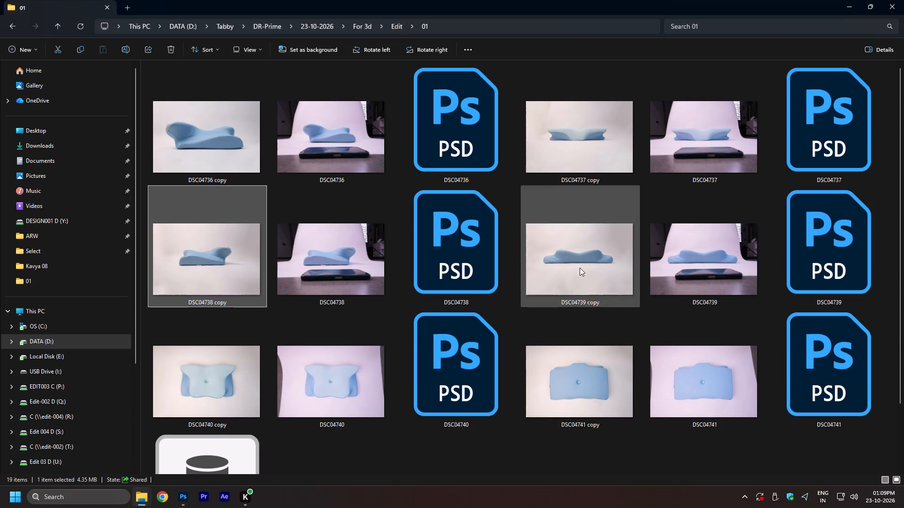
left_click_drag(579, 269, 411, 281)
key("alt+Tab")
scroll(325, 251, "down", 7, "alt")
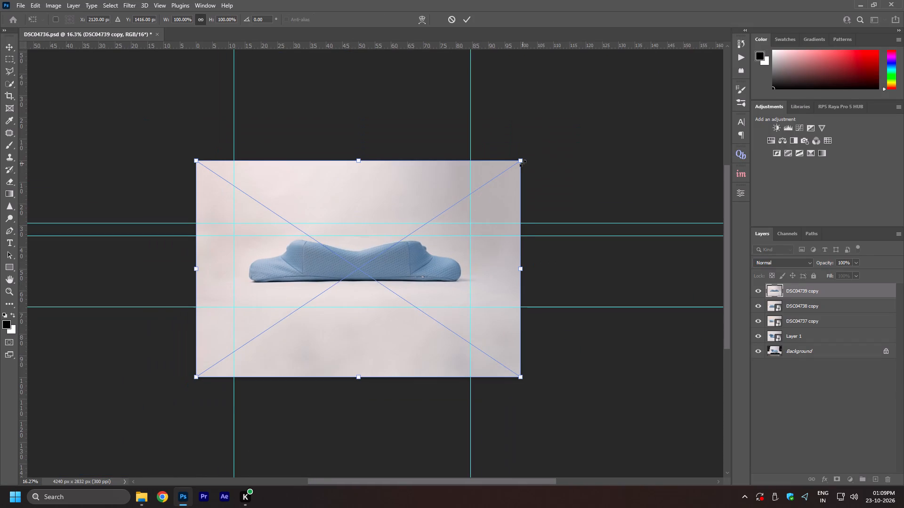
left_click_drag(523, 163, 562, 127, "alt")
left_click_drag(484, 193, 483, 198)
double_click(483, 198)
key("space")
key("space")
key("space")
key("space")
key("space")
right_click(378, 295)
left_click(388, 300)
Place DSC04740 copy from the 01 folder as a new layer, scaled to about 128% and rotated about -0.9° to level the pillow.
key("alt+Tab")
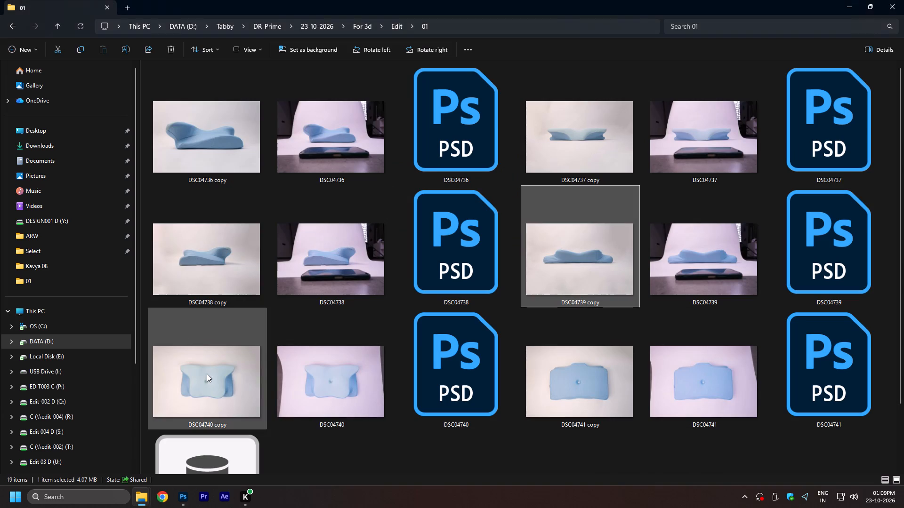
left_click_drag(207, 373, 357, 296)
key("alt+Tab")
scroll(322, 287, "down", 12, "alt")
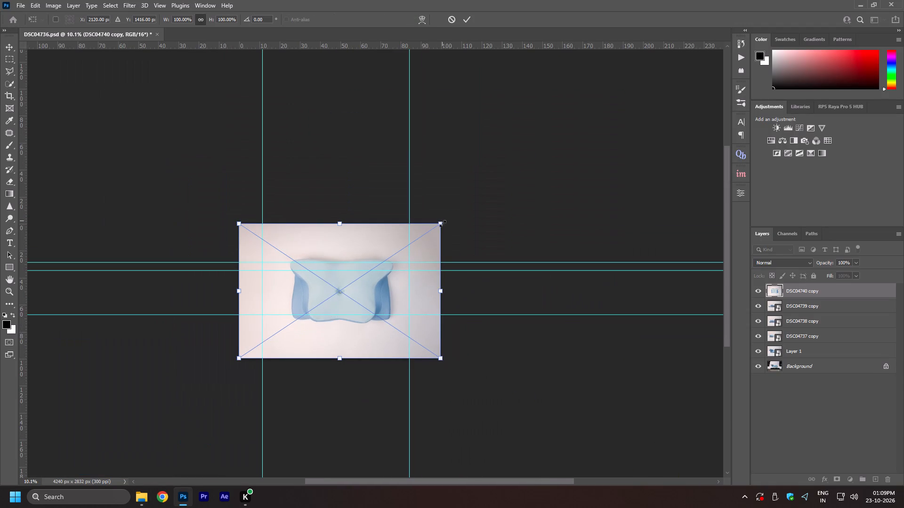
left_click_drag(443, 224, 452, 196, "alt")
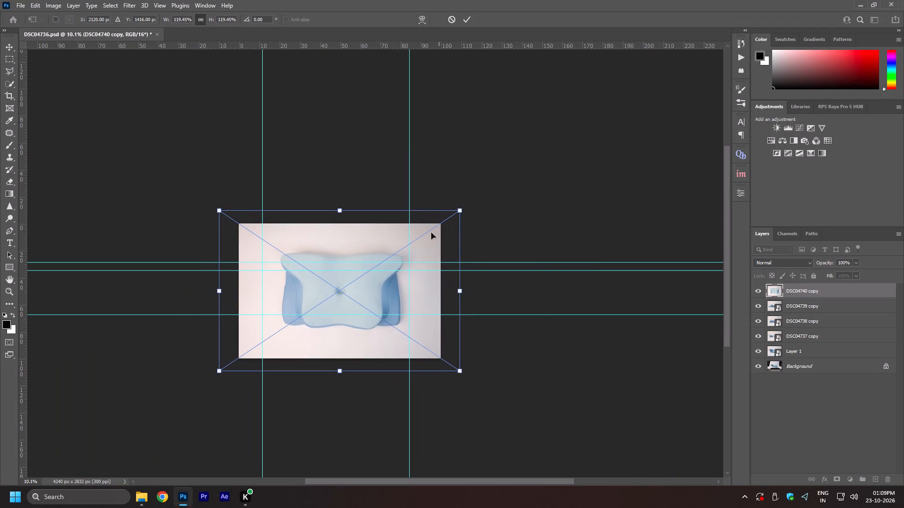
left_click_drag(422, 244, 415, 241)
left_click(454, 203, "alt")
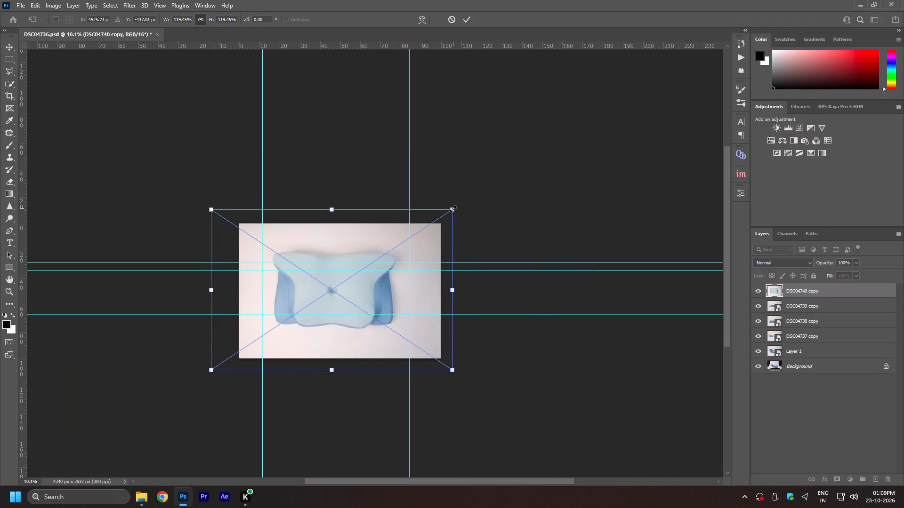
key("ctrl+z")
left_click_drag(453, 209, 460, 200, "alt")
left_click(477, 202)
double_click(346, 273)
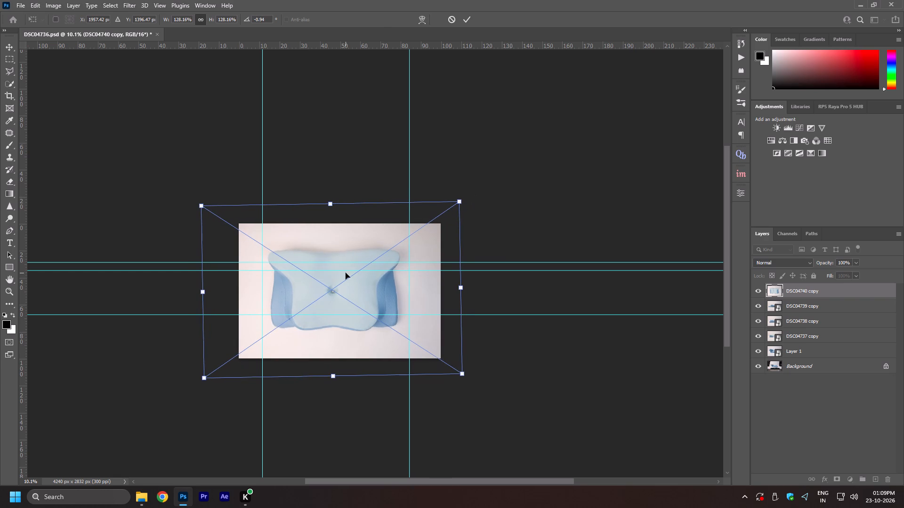
key("space")
key("space")
key("space")
key("space")
key("space")
right_click_drag(338, 278, 342, 281)
left_click(356, 286)
Place DSC04741 copy from the 01 folder as a new layer, scaled to about 111% and rotated about 1.1° to level the pillow.
key("alt+Tab")
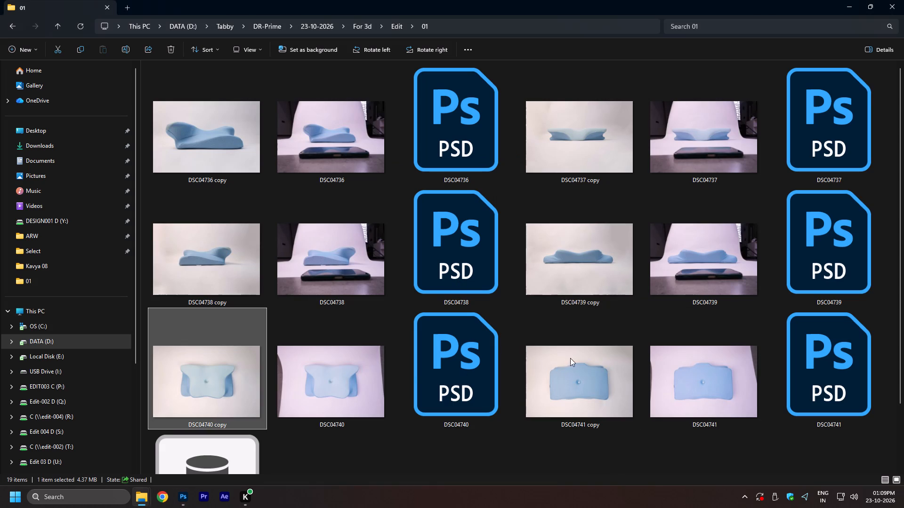
left_click_drag(572, 357, 427, 319)
key("alt+Tab")
scroll(356, 311, "down", 6, "alt")
left_click_drag(550, 167, 553, 162, "alt")
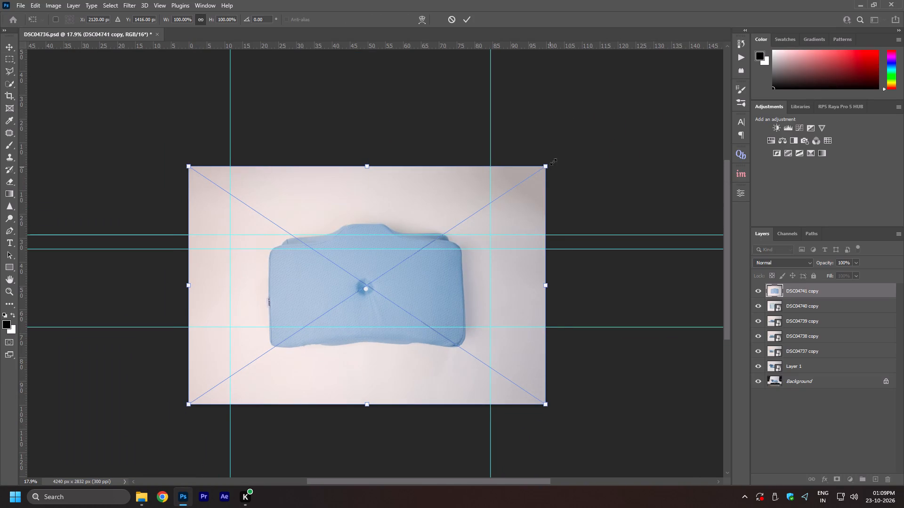
left_click_drag(553, 162, 565, 149, "alt")
left_click_drag(584, 135, 590, 136)
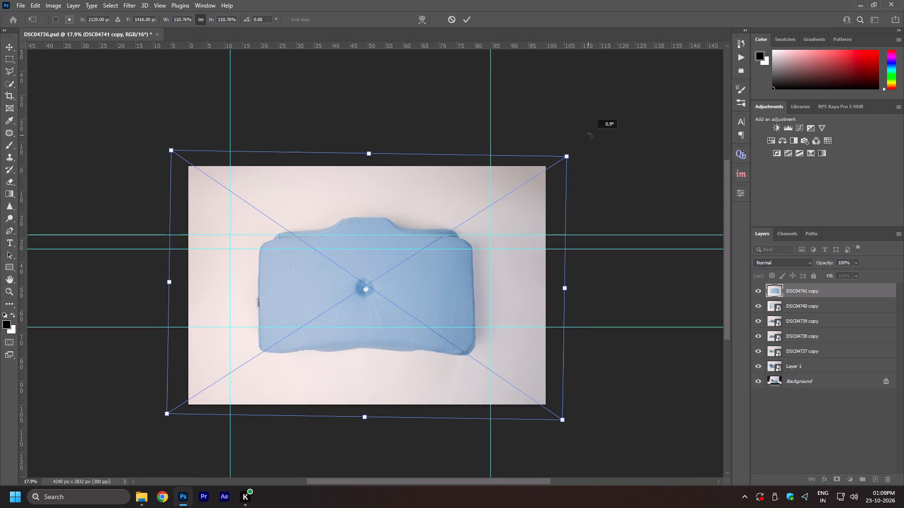
left_click_drag(590, 136, 591, 136)
double_click(435, 261)
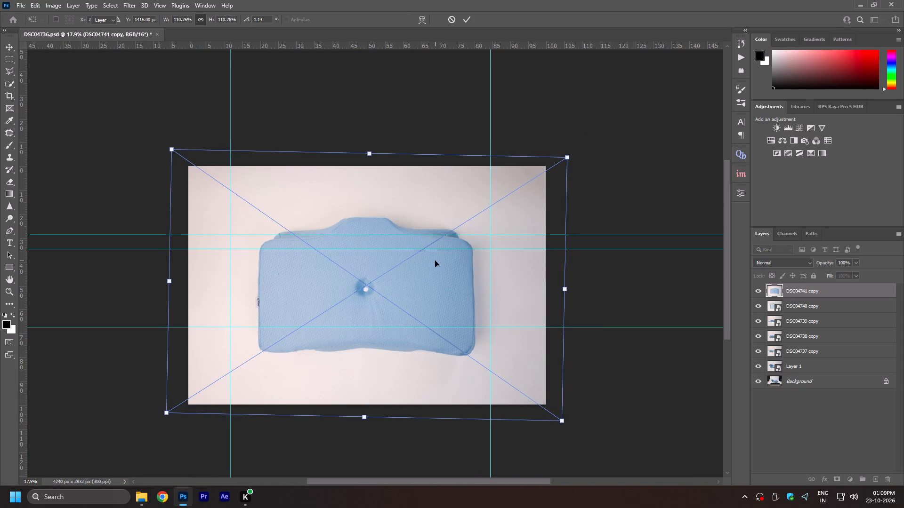
key("space")
key("space")
key("space")
key("space")
key("space")
key("space")
right_click(347, 283)
left_click(364, 289)
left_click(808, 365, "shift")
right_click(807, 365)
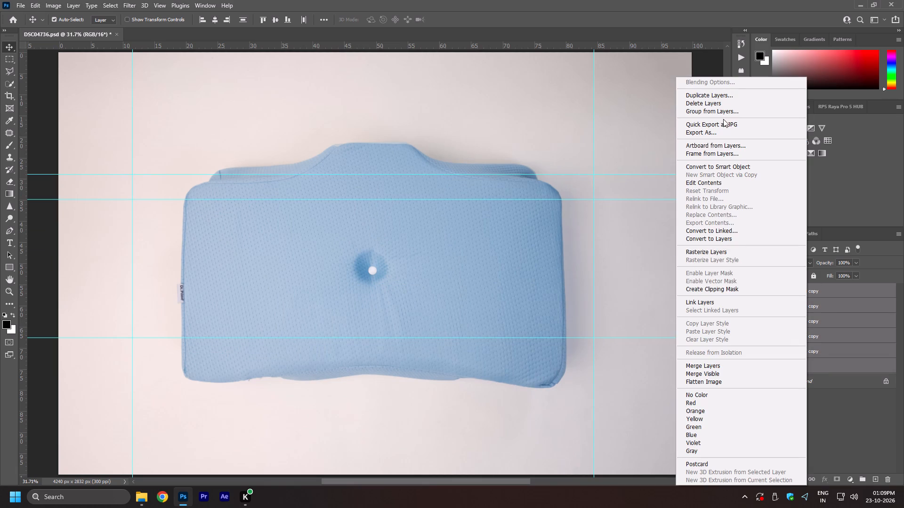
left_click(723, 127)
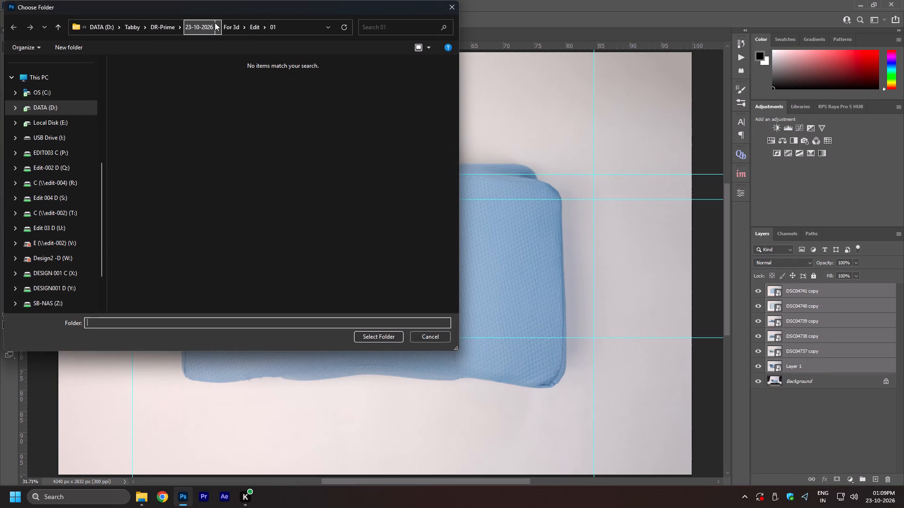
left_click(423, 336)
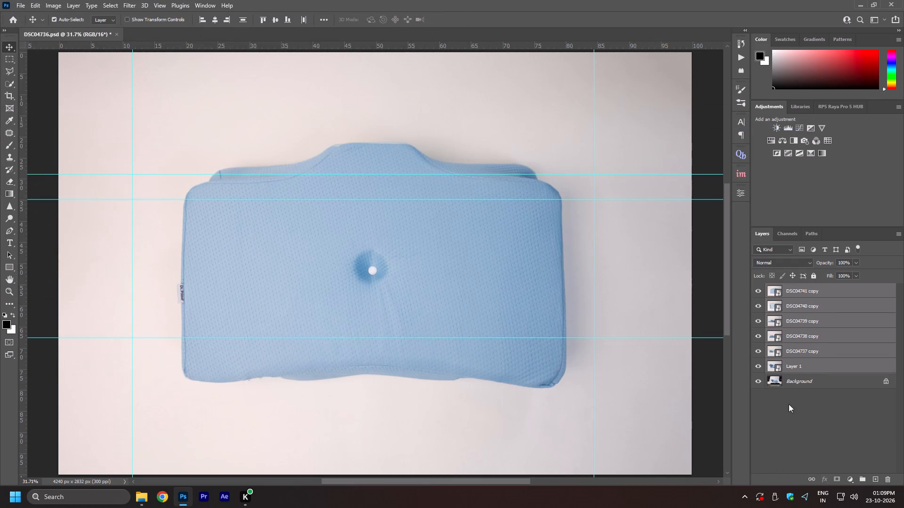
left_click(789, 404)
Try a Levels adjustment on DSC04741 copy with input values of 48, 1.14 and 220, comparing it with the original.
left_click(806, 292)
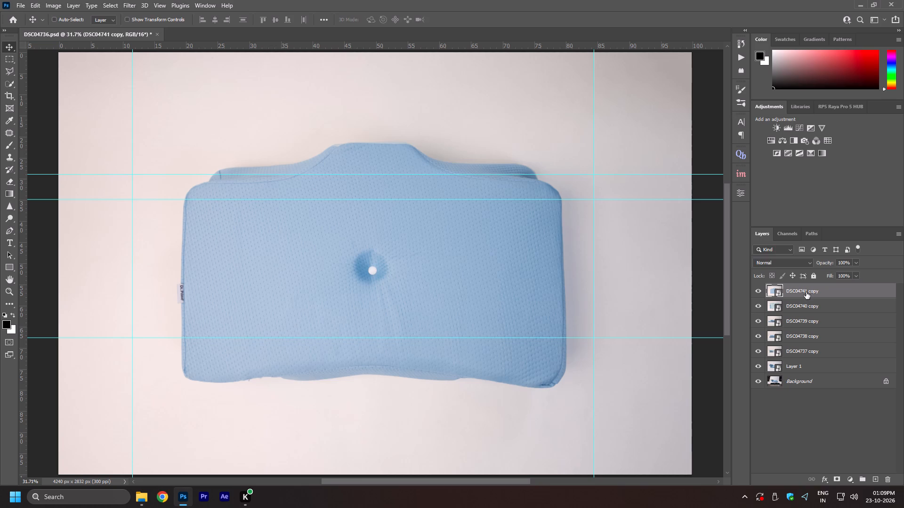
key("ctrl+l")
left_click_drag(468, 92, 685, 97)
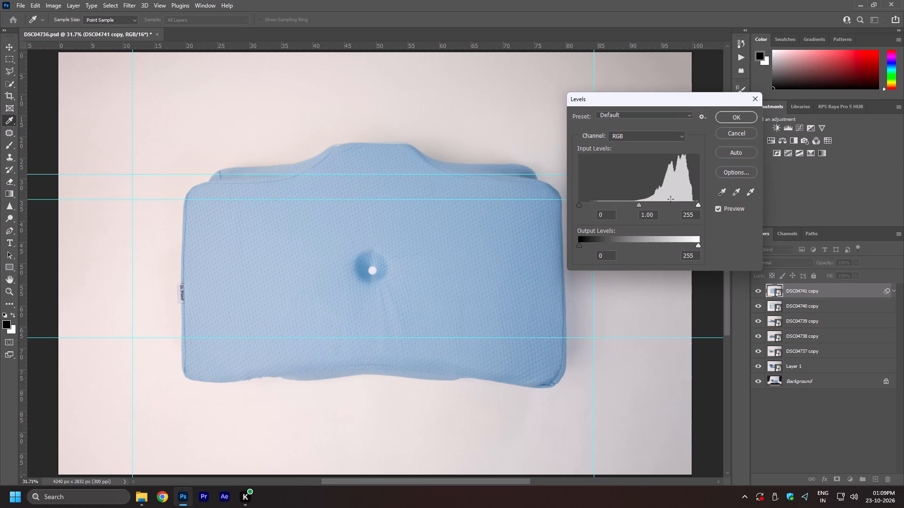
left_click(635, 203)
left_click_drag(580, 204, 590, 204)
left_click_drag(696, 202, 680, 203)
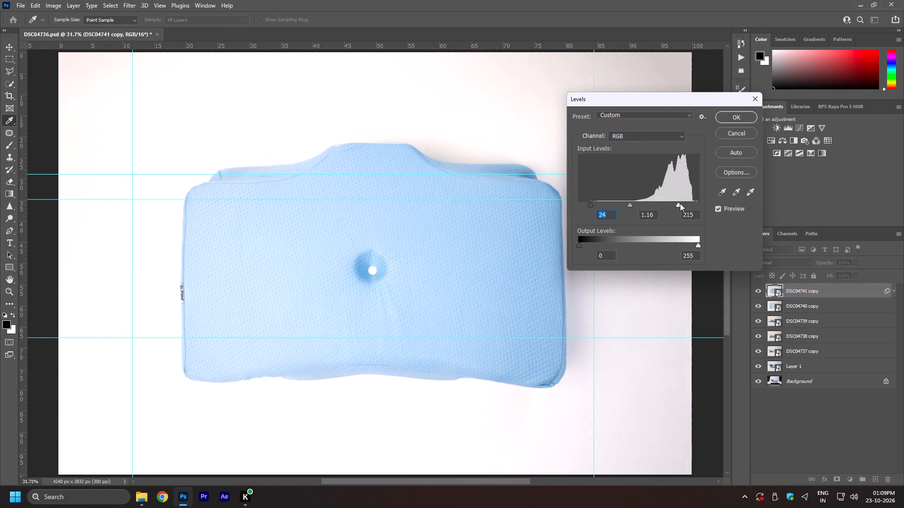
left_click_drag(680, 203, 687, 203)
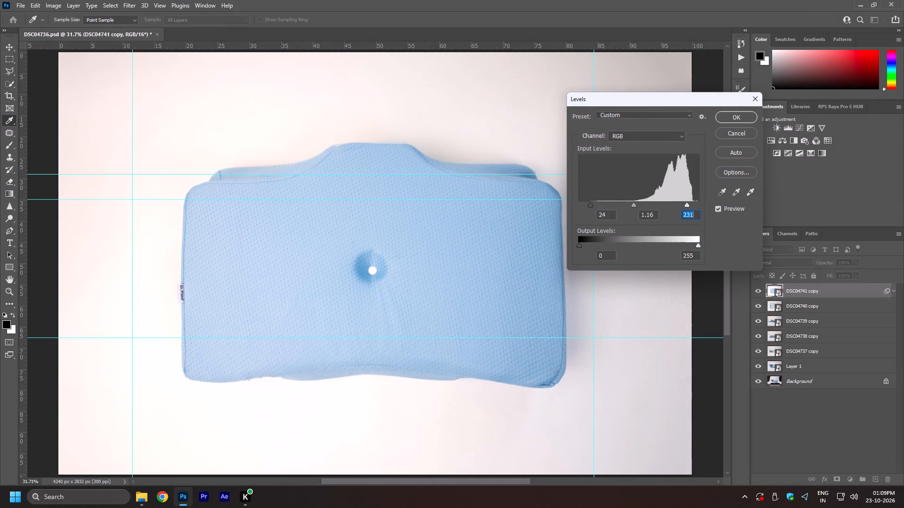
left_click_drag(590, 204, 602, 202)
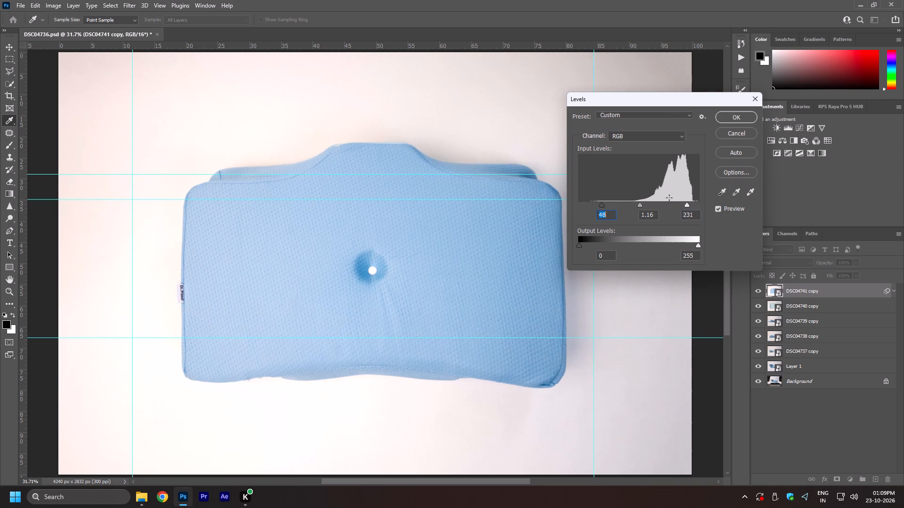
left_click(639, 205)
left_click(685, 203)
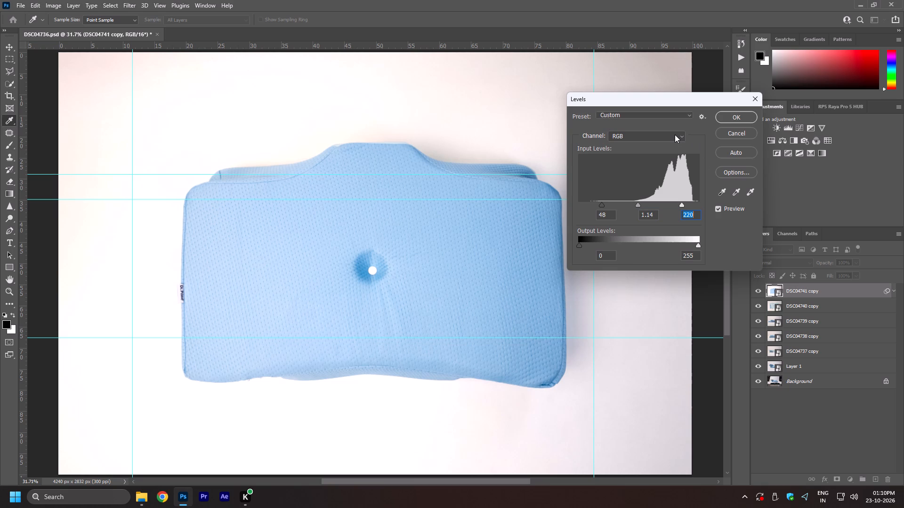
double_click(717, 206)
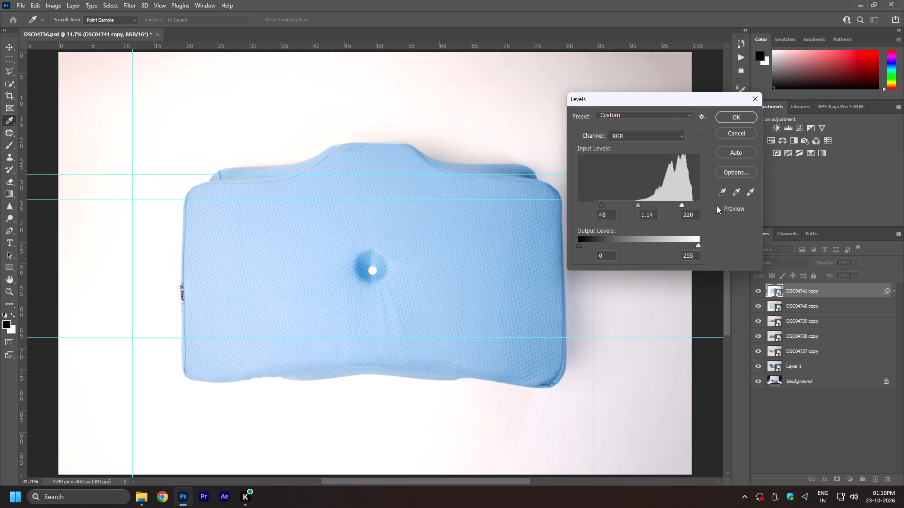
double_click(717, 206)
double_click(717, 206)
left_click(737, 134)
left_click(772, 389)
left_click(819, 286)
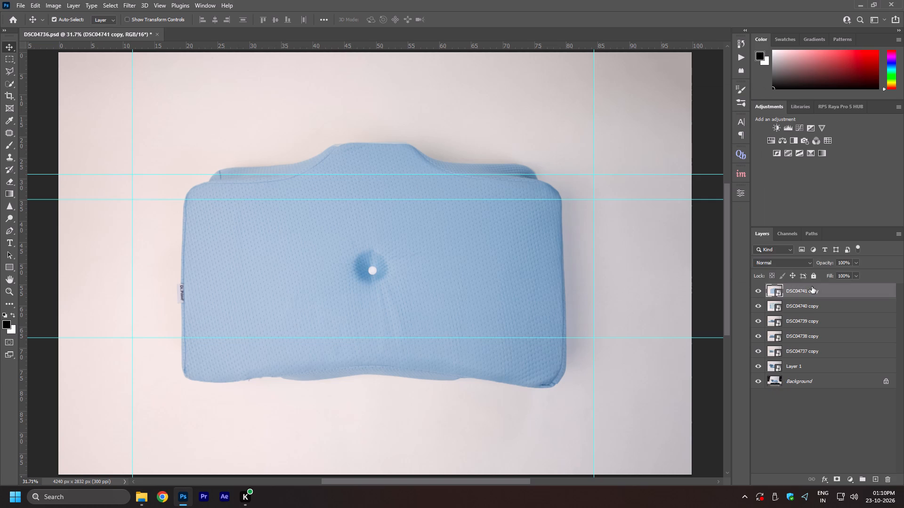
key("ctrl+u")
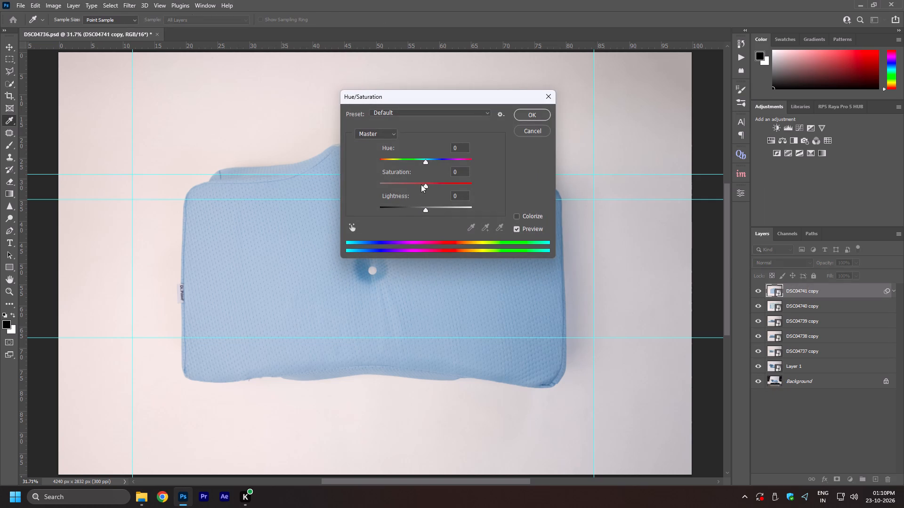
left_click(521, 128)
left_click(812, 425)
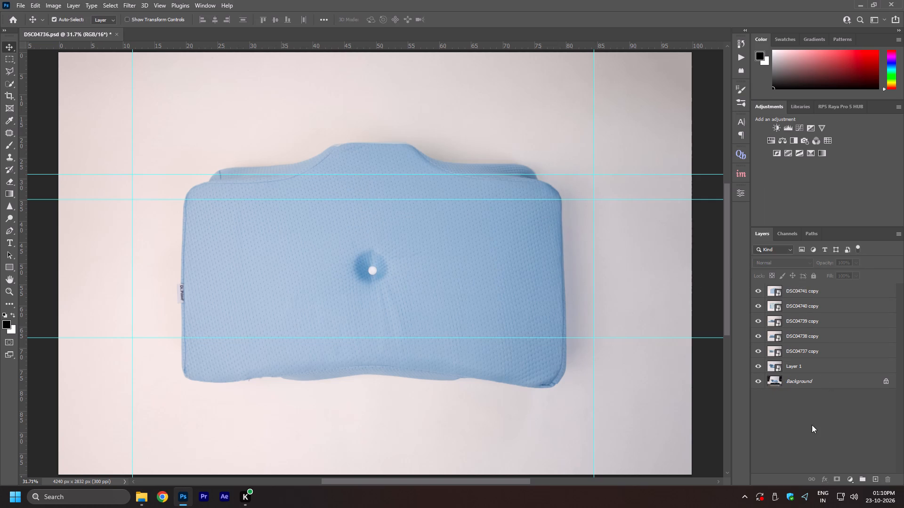
Mask the pillow on DSC04741 copy from a Select Subject selection feathered by 0.5 pixels, and hide the layer.
key("w")
left_click(791, 292)
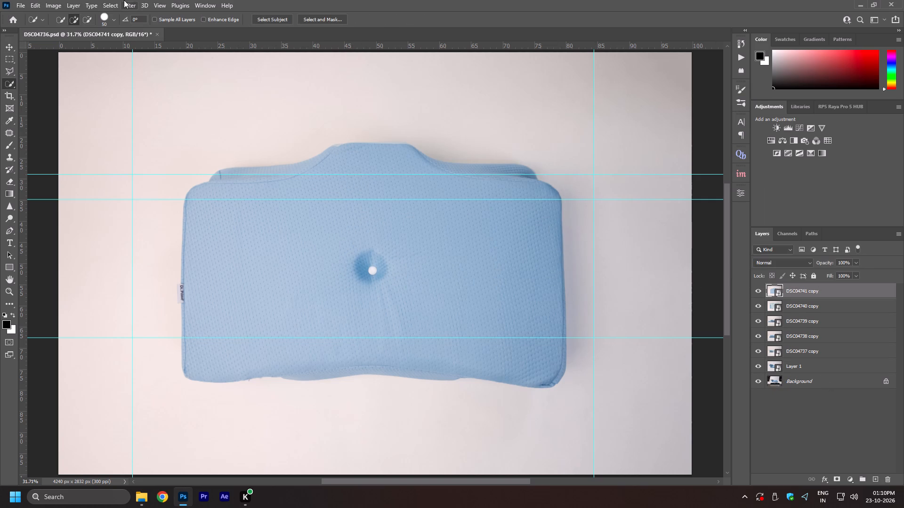
left_click(279, 20)
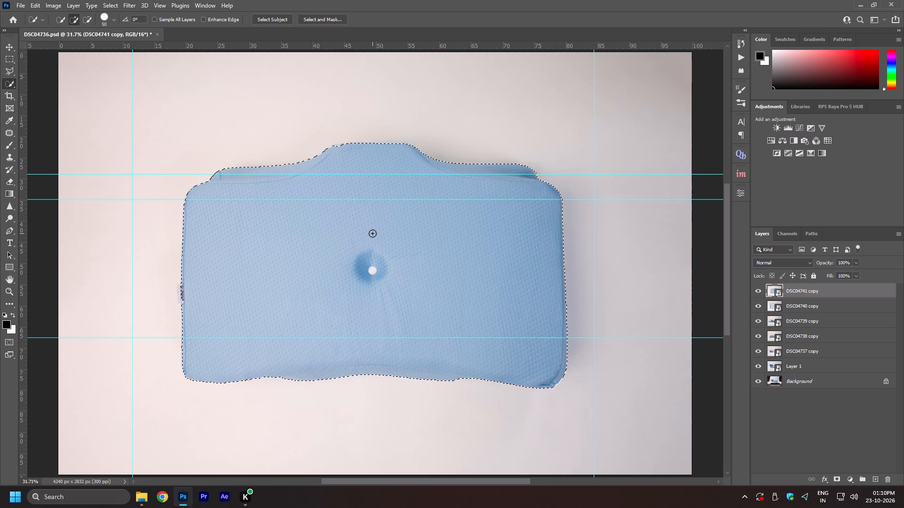
key("w")
right_click(372, 233)
left_click(407, 257)
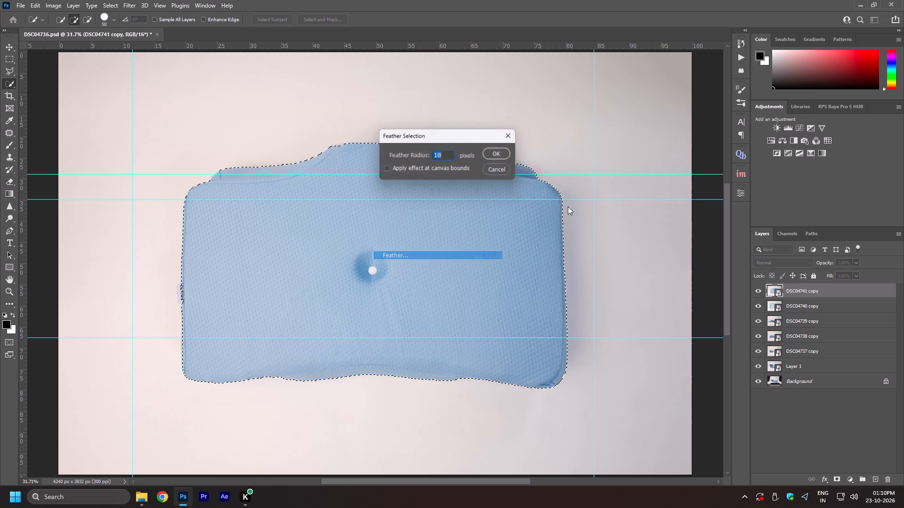
type("0.5")
key("Return")
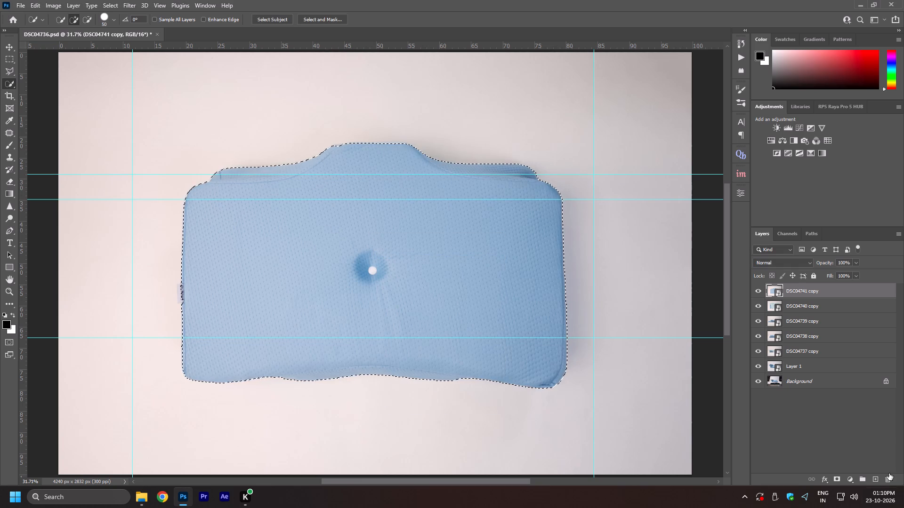
left_click(840, 480)
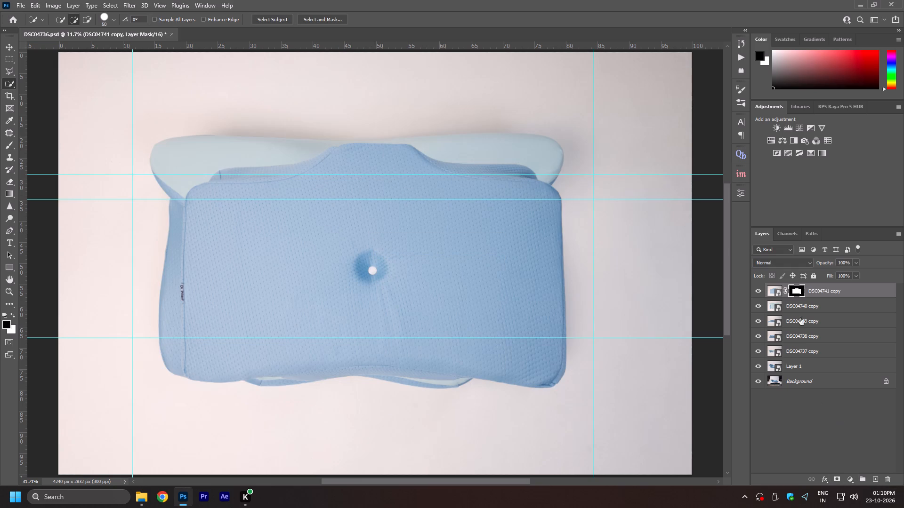
left_click(757, 290)
Mask the pillow on DSC04740 copy from a Select Subject selection feathered by 0.5 pixels, and hide the layer.
left_click(806, 309)
left_click(258, 14)
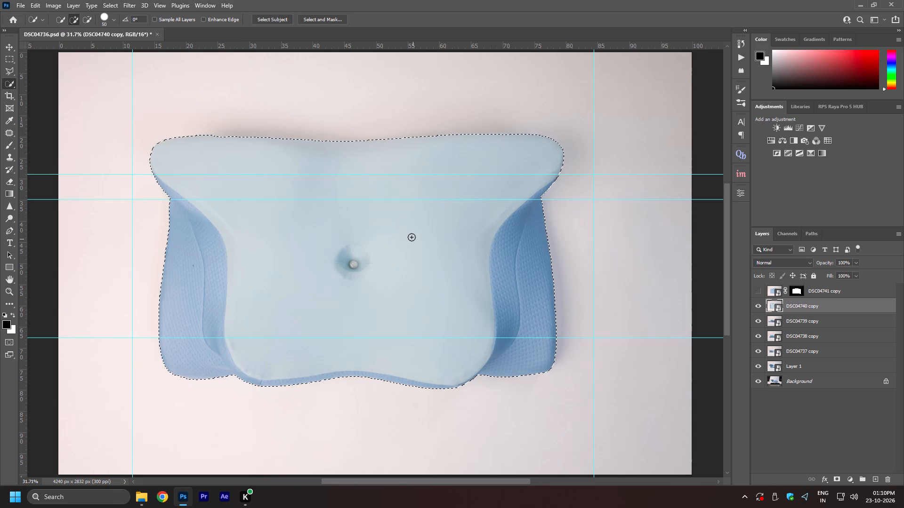
right_click(392, 224)
left_click(416, 249)
key("0")
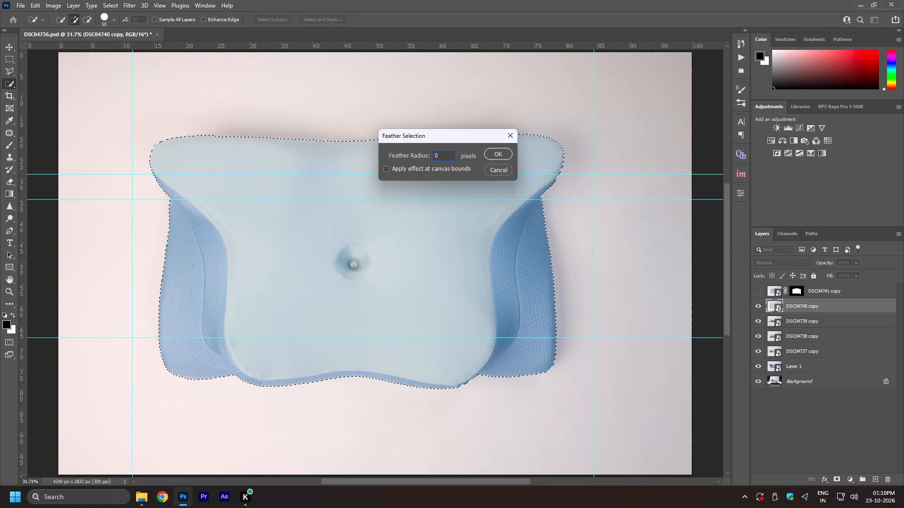
type(".5")
key("Return")
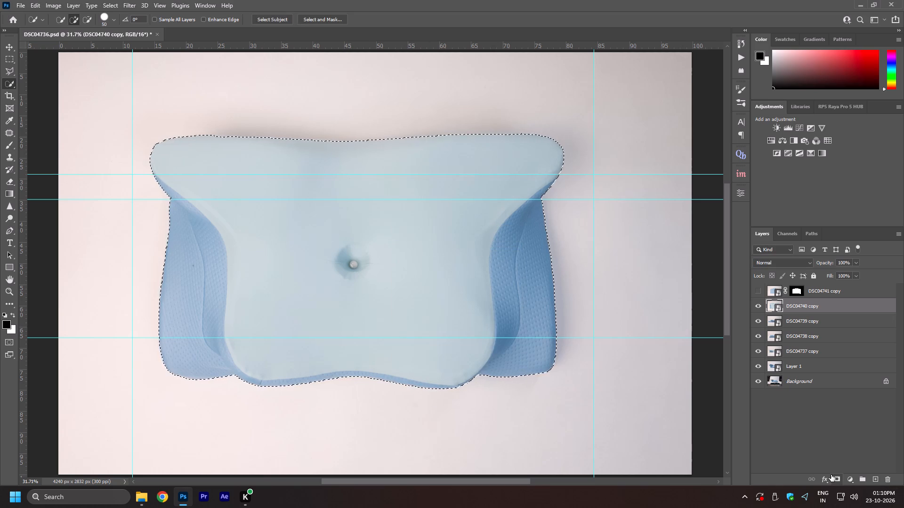
left_click(835, 476)
left_click(757, 306)
Select the pillow on DSC04739 copy with Select Subject.
left_click(791, 321)
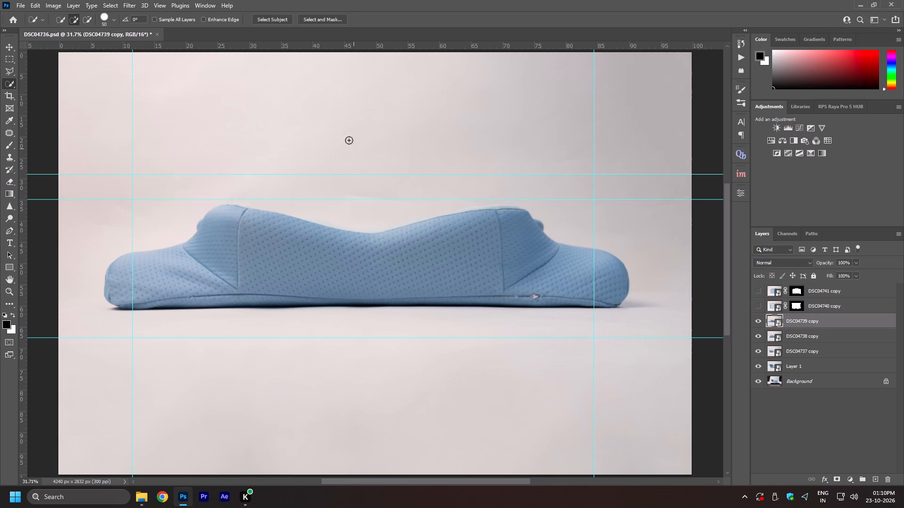
left_click(270, 19)
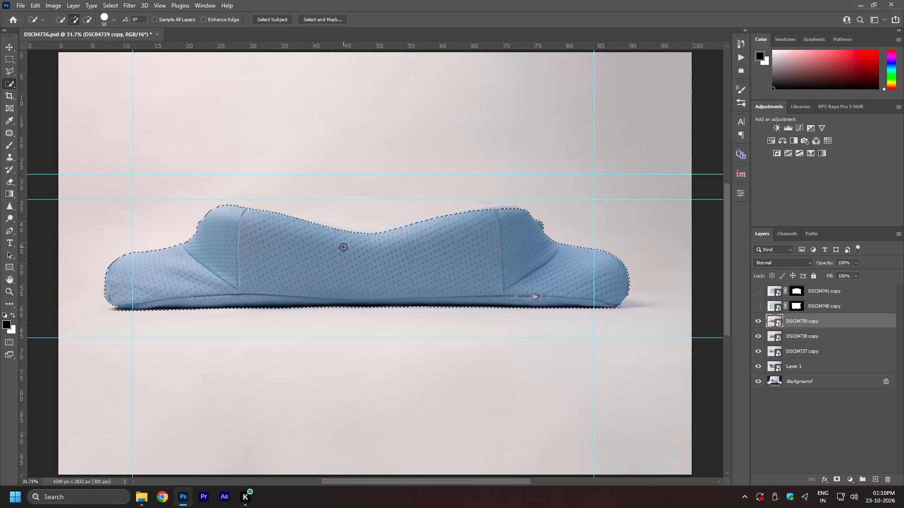
Start a Pen tool path on DSC04739 copy along the pillow's top edge, from the left crest down the slope towards the centre.
scroll(492, 201, "up", 12, "alt")
scroll(476, 214, "down", 8, "alt")
scroll(497, 227, "up", 1, "alt")
scroll(497, 231, "down", 5, "alt")
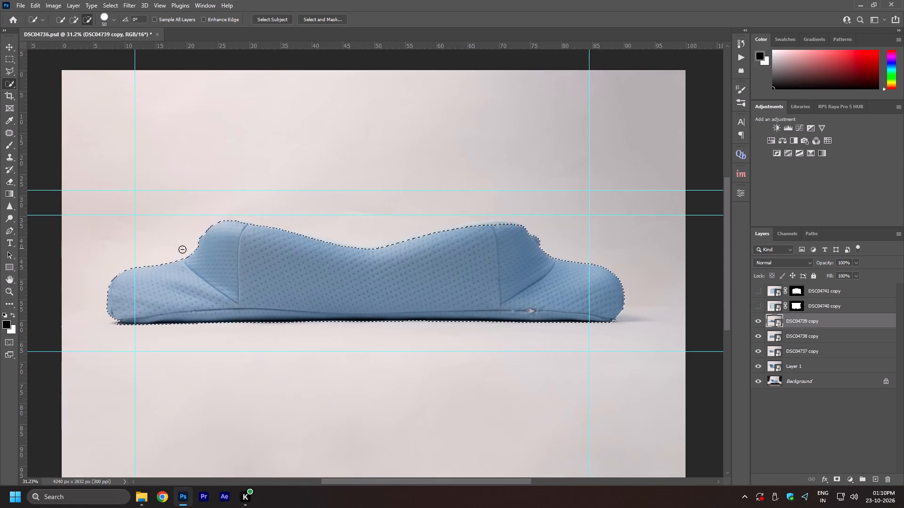
scroll(120, 331, "up", 8, "alt")
scroll(127, 323, "down", 7, "alt")
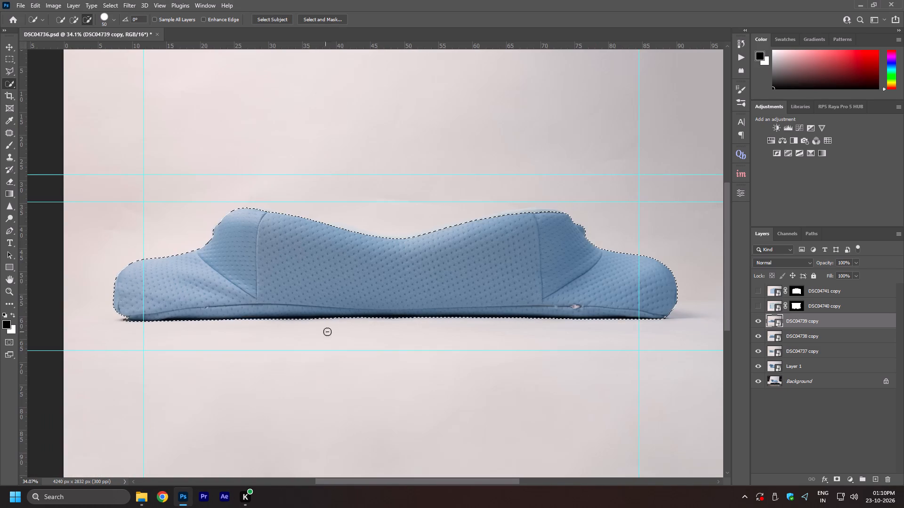
scroll(205, 236, "up", 7, "alt")
scroll(208, 244, "down", 3, "alt")
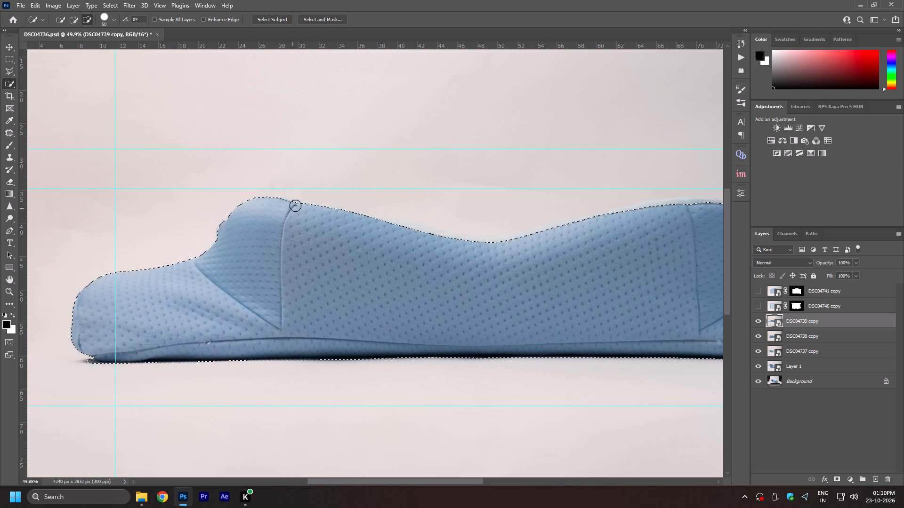
scroll(300, 203, "up", 6, "alt")
key("p")
scroll(296, 201, "up", 11, "alt")
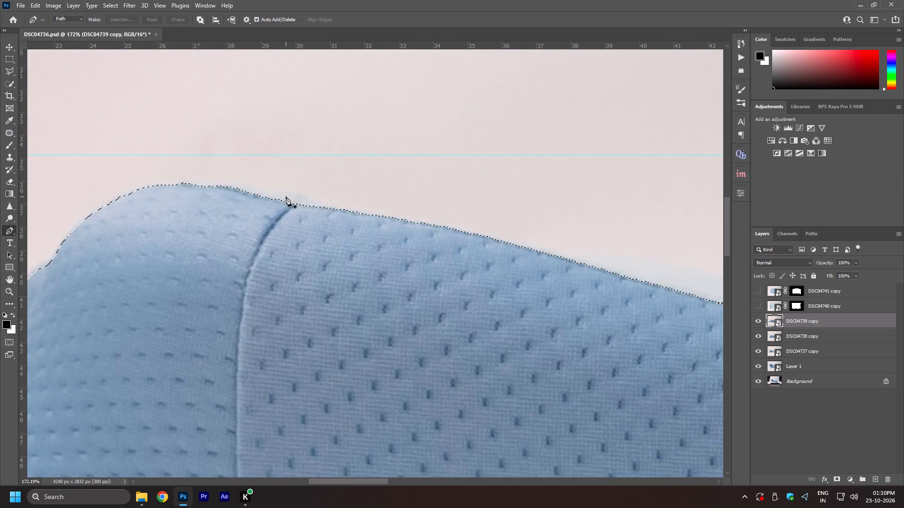
scroll(286, 197, "up", 2, "alt")
left_click_drag(105, 170, 110, 170)
left_click_drag(320, 196, 371, 218)
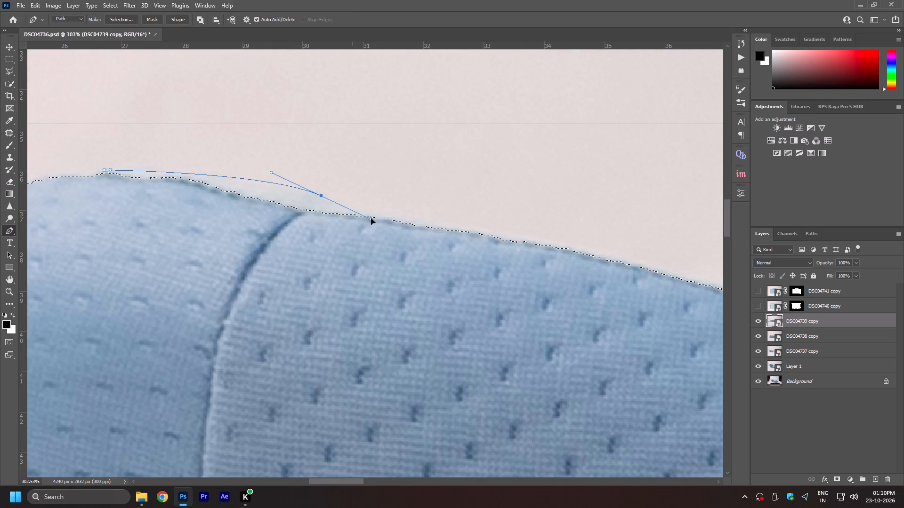
left_click_drag(371, 218, 376, 217)
left_click_drag(607, 258, 629, 264)
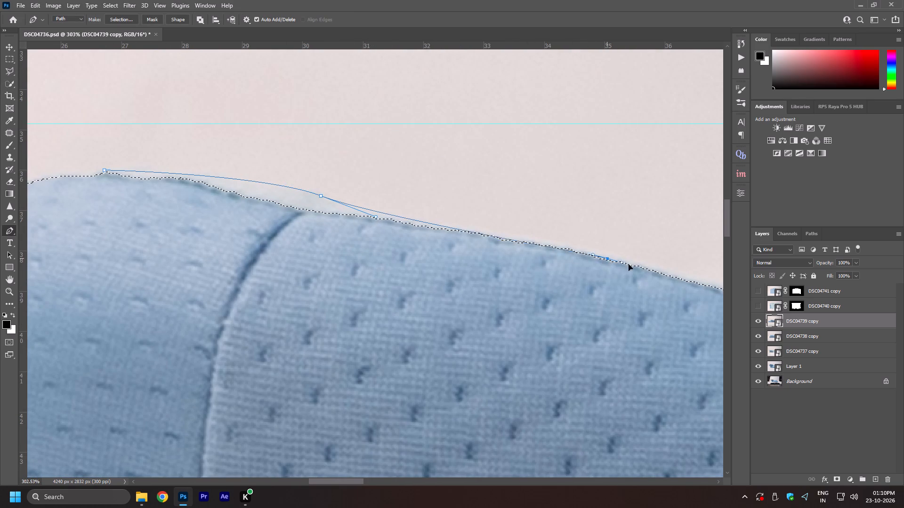
left_click_drag(629, 264, 672, 276)
key("space")
key("space")
key("space")
key("space")
key("space")
key("space")
key("space")
key("space")
key("space")
key("space")
left_click_drag(700, 290, 267, 242)
left_click(340, 252)
Continue the Pen tool path on DSC04739 copy down the slope and through the dip in the middle of the pillow's top edge.
scroll(308, 280, "down", 8, "alt")
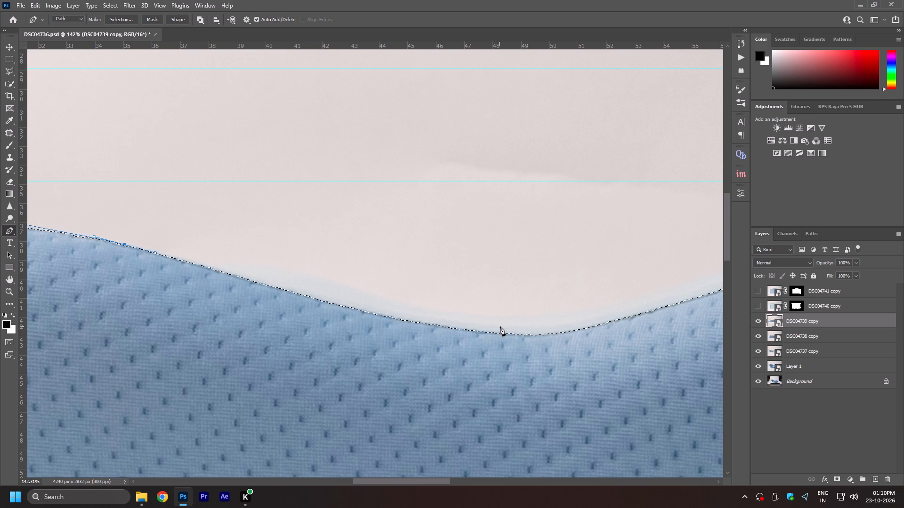
left_click_drag(204, 264, 231, 268)
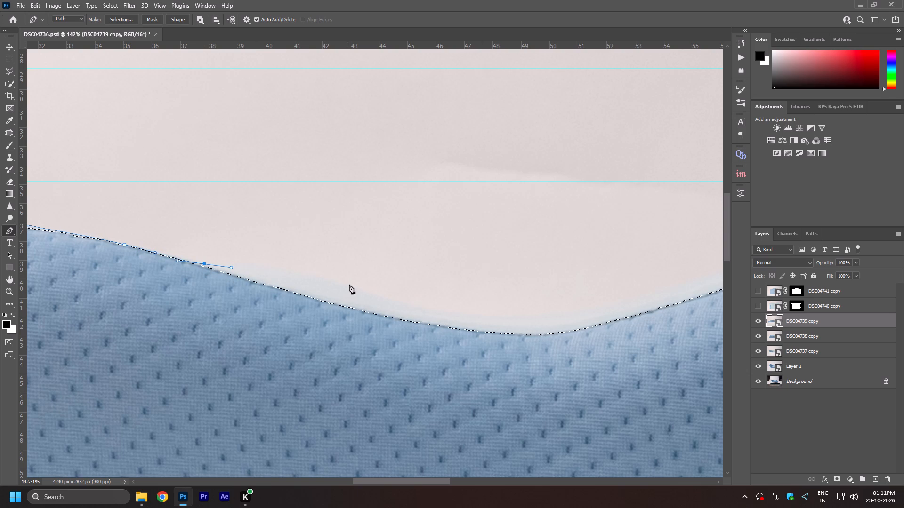
left_click_drag(357, 286, 413, 308)
key("ctrl+z")
left_click_drag(389, 301, 418, 314)
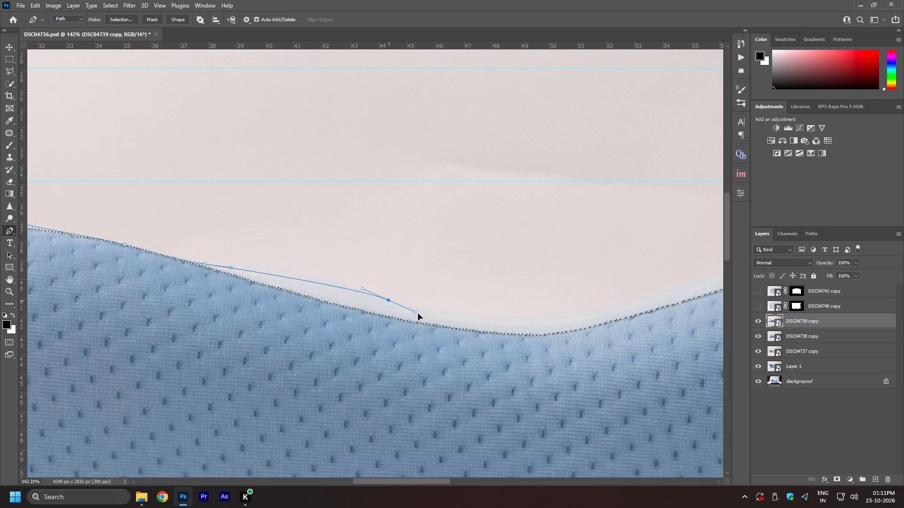
left_click_drag(418, 314, 511, 327)
key("space")
key("space")
key("space")
key("space")
left_click_drag(572, 318, 429, 326)
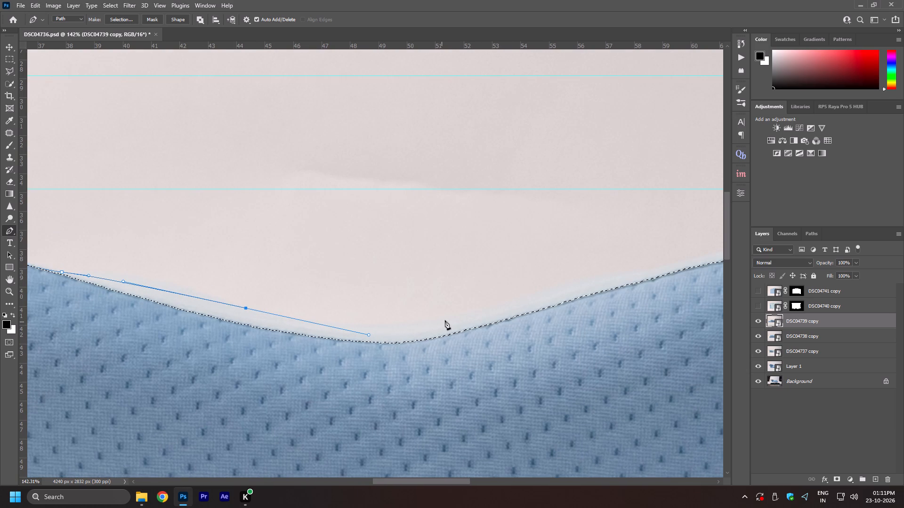
left_click_drag(462, 316, 556, 292)
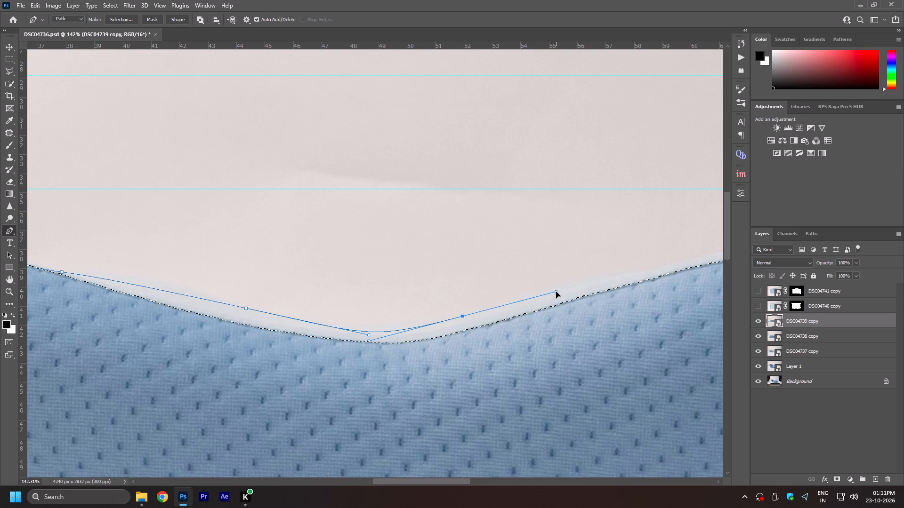
left_click_drag(556, 292, 551, 296)
Extend the path up the rising slope from the central dip towards the pillow's right crest, just outside the pale edge.
key("space")
key("space")
key("space")
key("space")
key("space")
key("space")
key("space")
key("space")
key("space")
key("space")
key("space")
left_click_drag(592, 276, 379, 306)
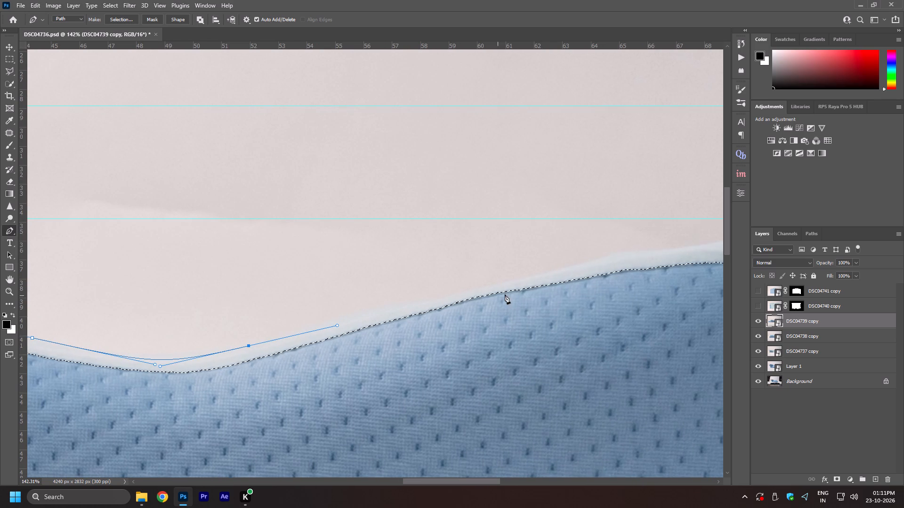
left_click_drag(528, 276, 628, 259)
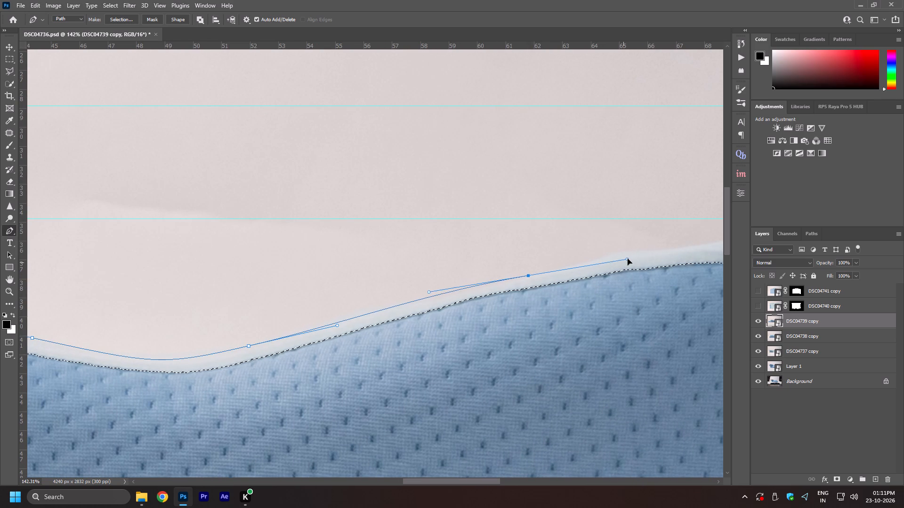
left_click_drag(628, 259, 628, 258)
key("space")
left_click_drag(638, 255, 475, 290)
key("ctrl+z")
left_click_drag(355, 316, 370, 310)
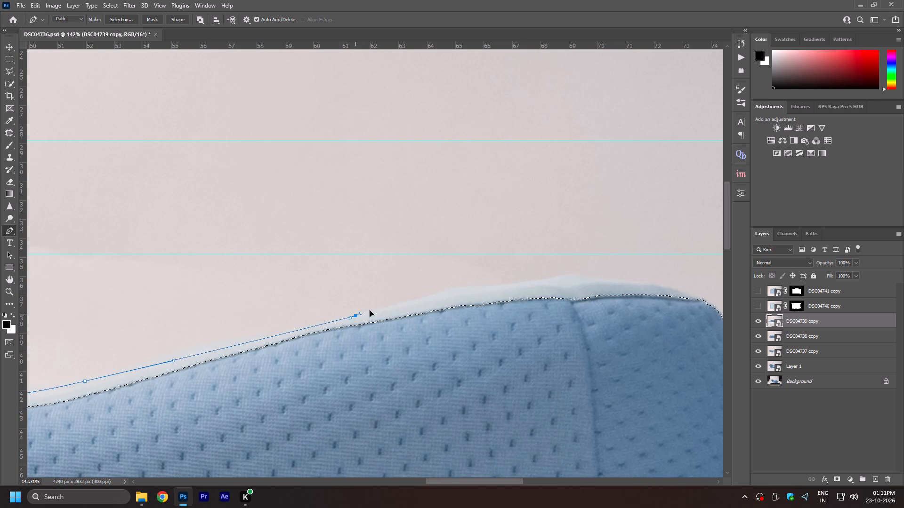
left_click_drag(370, 310, 412, 301)
key("ctrl+z")
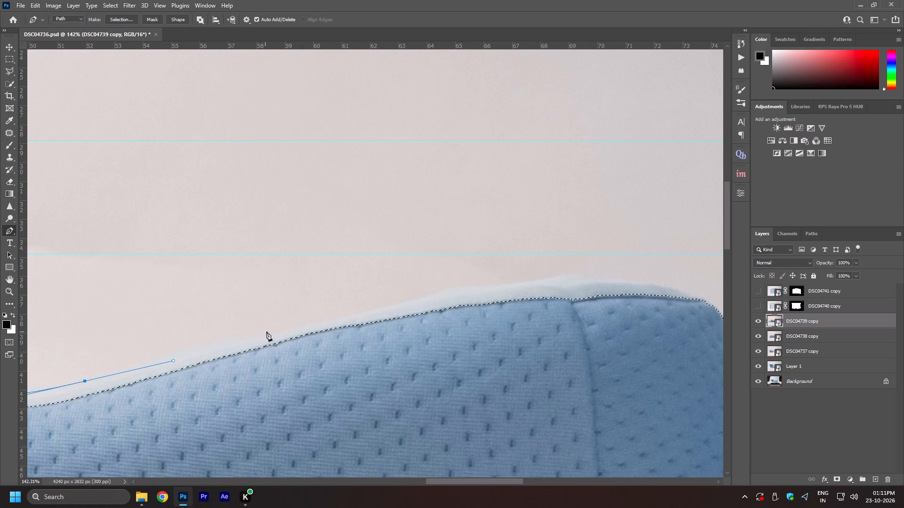
left_click_drag(278, 332, 343, 317)
Trace the path over the pale rim of the right crest, ending at the crest's outer corner.
left_click_drag(441, 294, 455, 289)
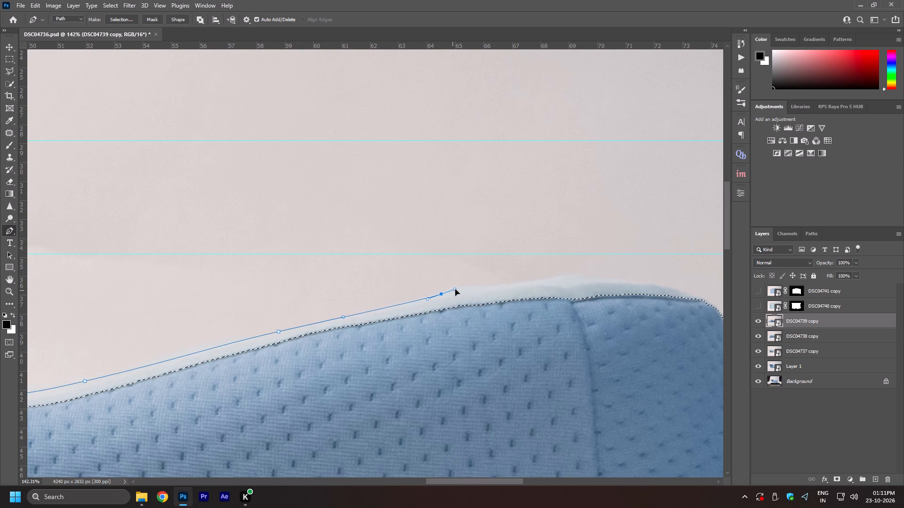
left_click_drag(455, 289, 456, 289)
left_click_drag(512, 286, 530, 284)
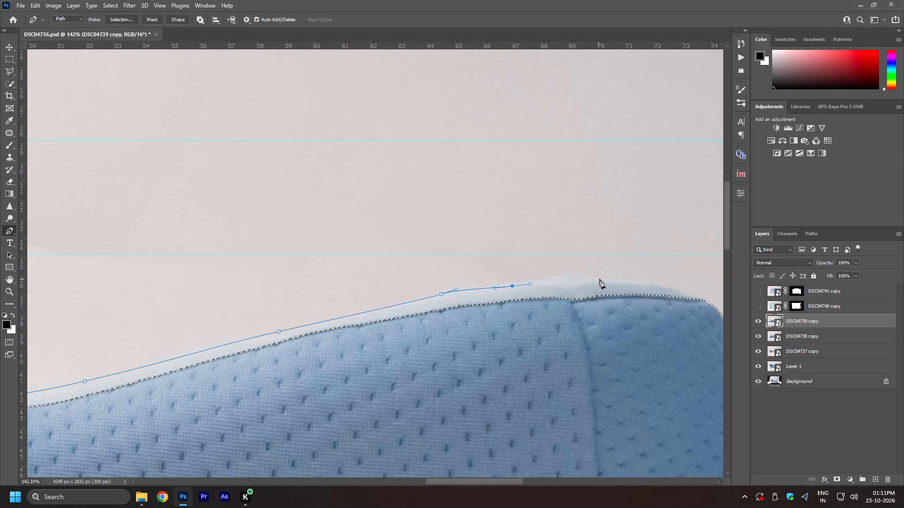
left_click_drag(604, 279, 671, 283)
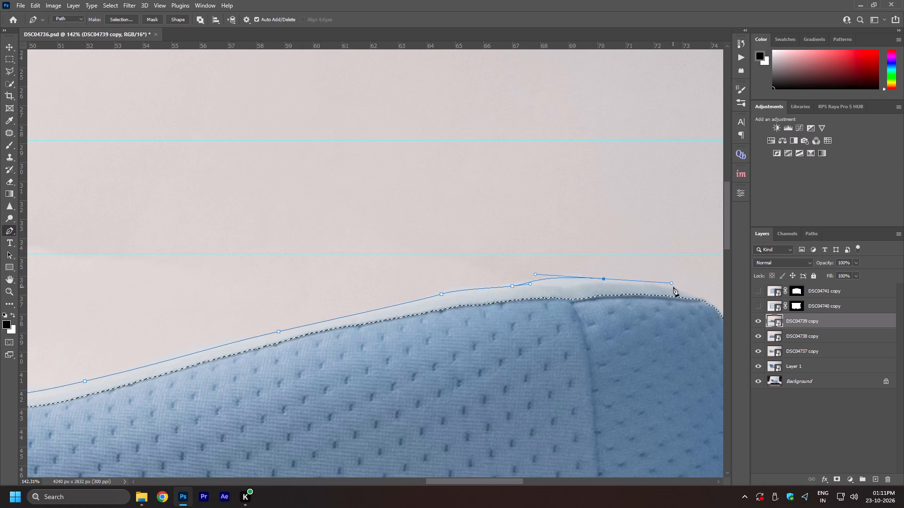
key("space")
left_click_drag(678, 291, 469, 277)
key("ctrl+z")
left_click_drag(421, 268, 472, 276)
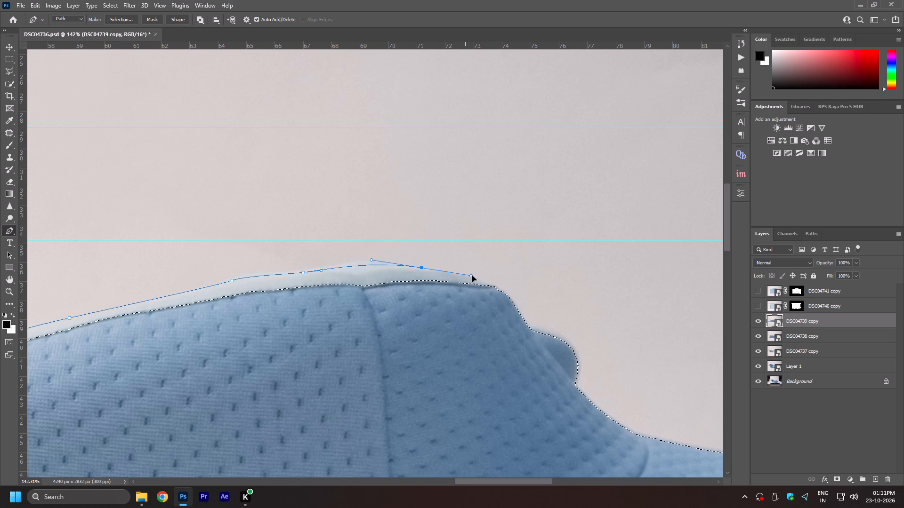
left_click_drag(472, 276, 476, 278)
left_click_drag(498, 286, 504, 292)
Close the path through the pillow's body, returning to the starting point at the left crest.
scroll(522, 348, "down", 19, "alt")
left_click(524, 413)
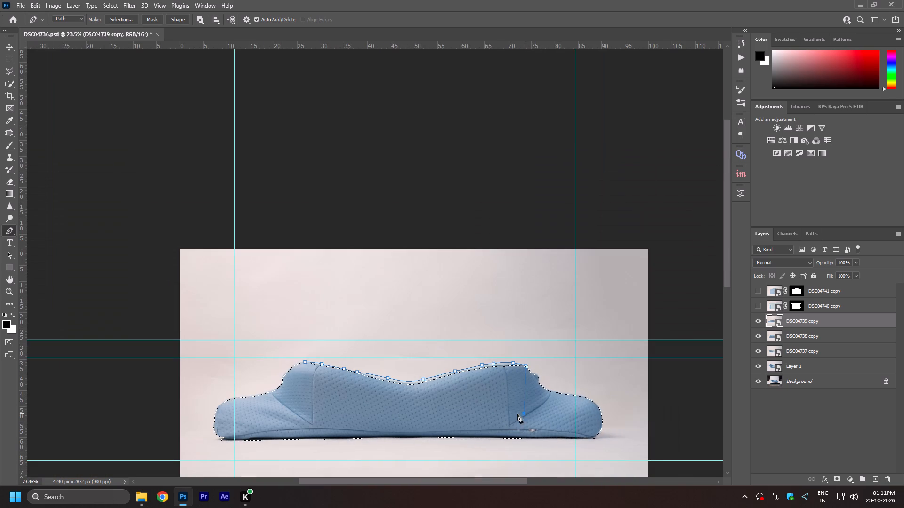
left_click_drag(389, 407, 381, 406)
left_click(290, 398)
left_click(305, 362)
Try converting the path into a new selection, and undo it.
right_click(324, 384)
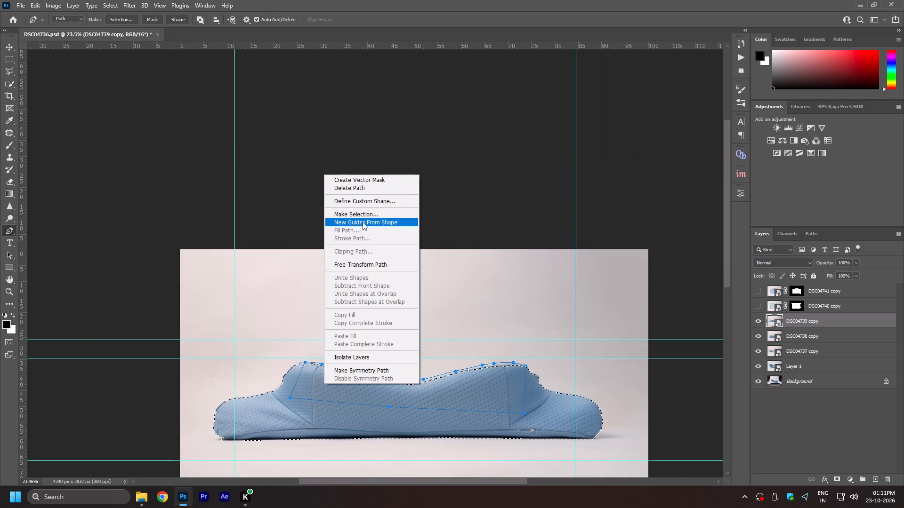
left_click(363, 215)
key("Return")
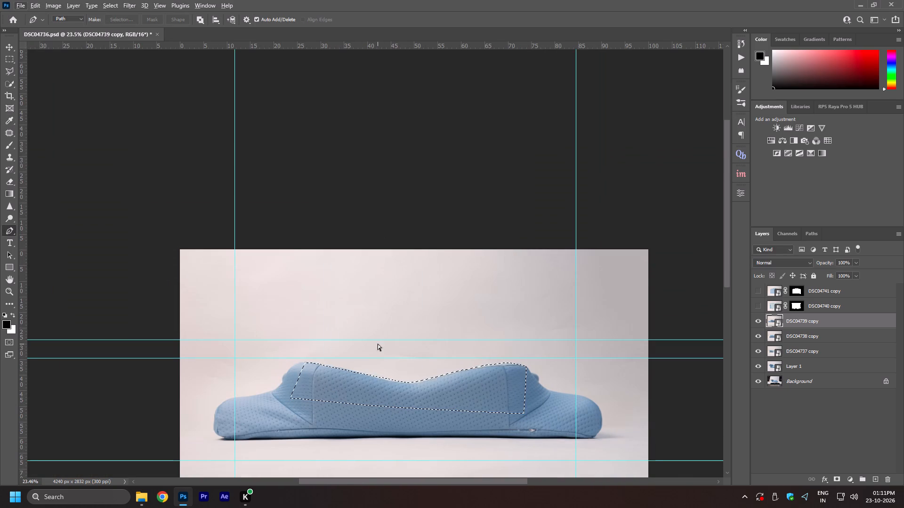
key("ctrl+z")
Add the path's area to the existing pillow selection with a 0.5-pixel feather.
scroll(386, 386, "up", 7, "alt")
right_click(393, 400)
left_click(428, 229)
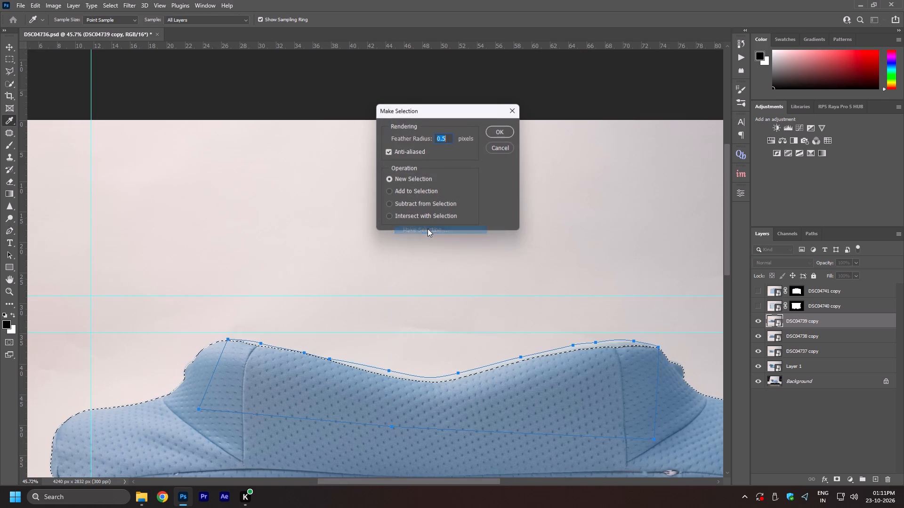
left_click(413, 190)
left_click(503, 128)
Mask DSC04739 copy from the combined selection and hide the layer.
key("space")
key("space")
key("space")
left_click_drag(446, 403, 438, 373)
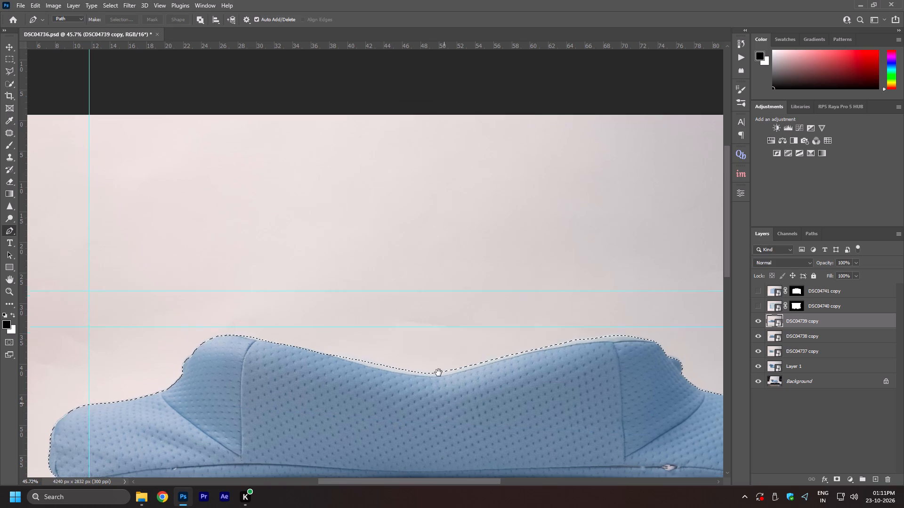
left_click_drag(438, 373, 414, 297)
scroll(373, 355, "down", 5, "alt")
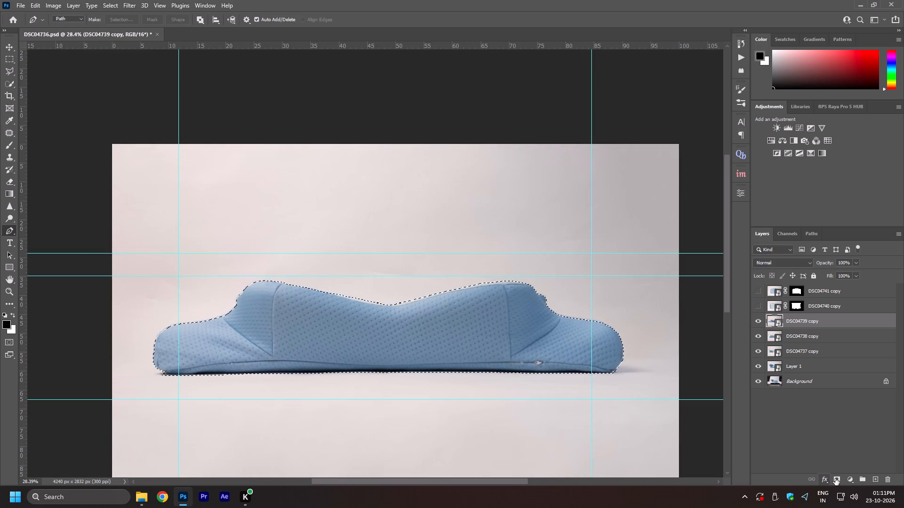
left_click(836, 478)
left_click(759, 323)
Select the pillow on DSC04738 copy with Select Subject.
left_click(815, 331)
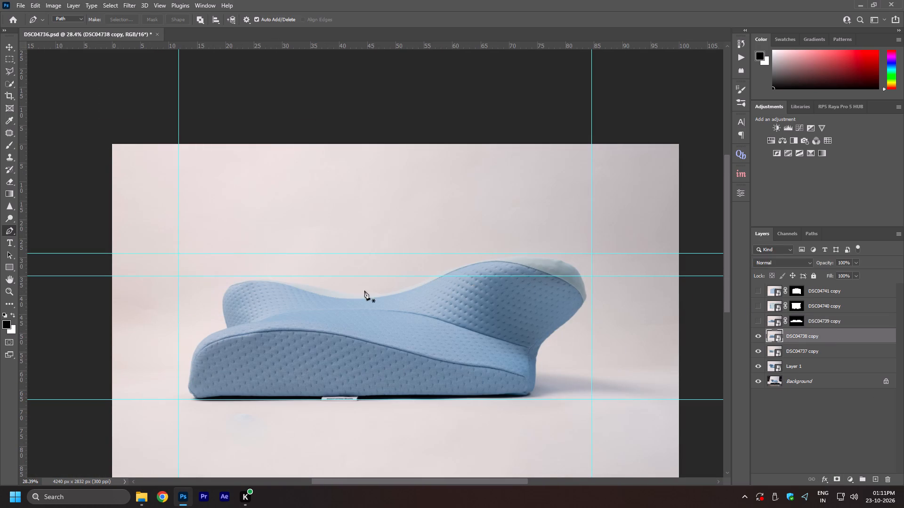
key("w")
left_click(261, 19)
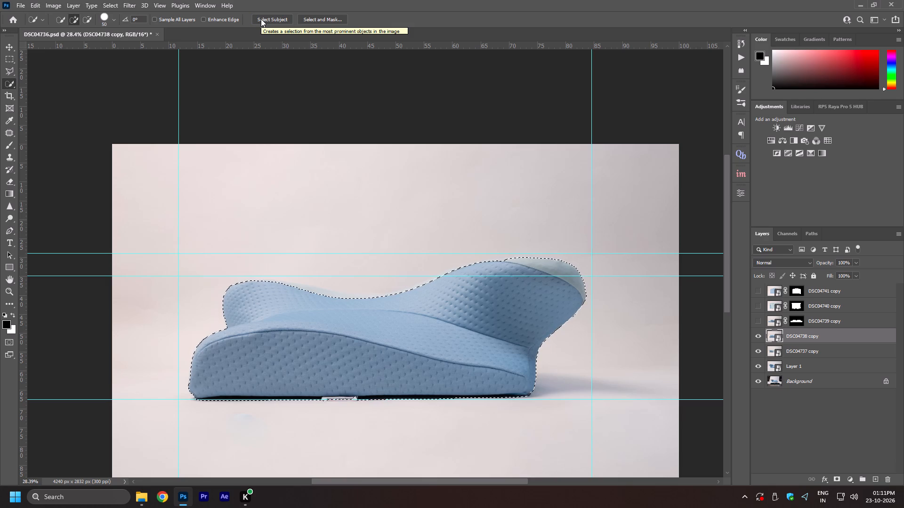
Add the whole "Invest In Your Health" tag at the pillow's bottom edge to the selection with the Quick Selection tool.
scroll(327, 355, "up", 7, "alt")
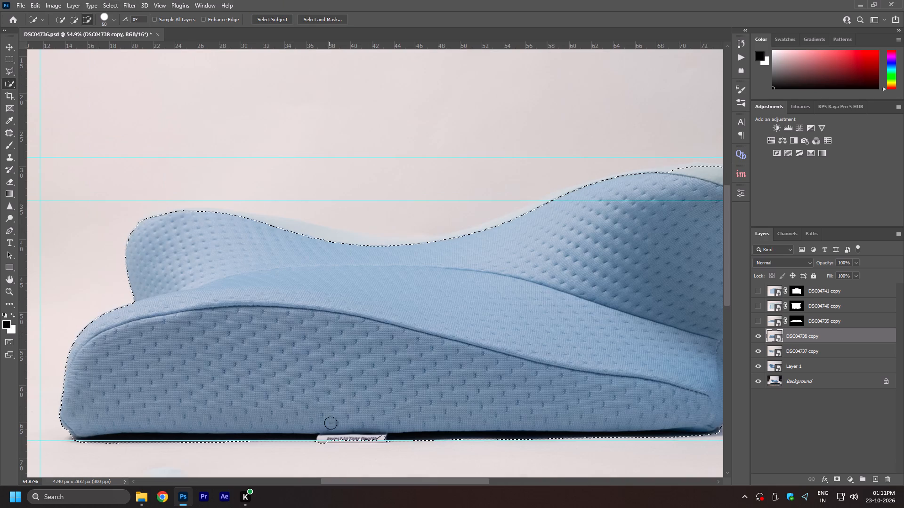
scroll(333, 439, "up", 12, "alt")
key("space")
key("space")
left_click_drag(385, 415, 384, 332)
left_click_drag(302, 344, 359, 335)
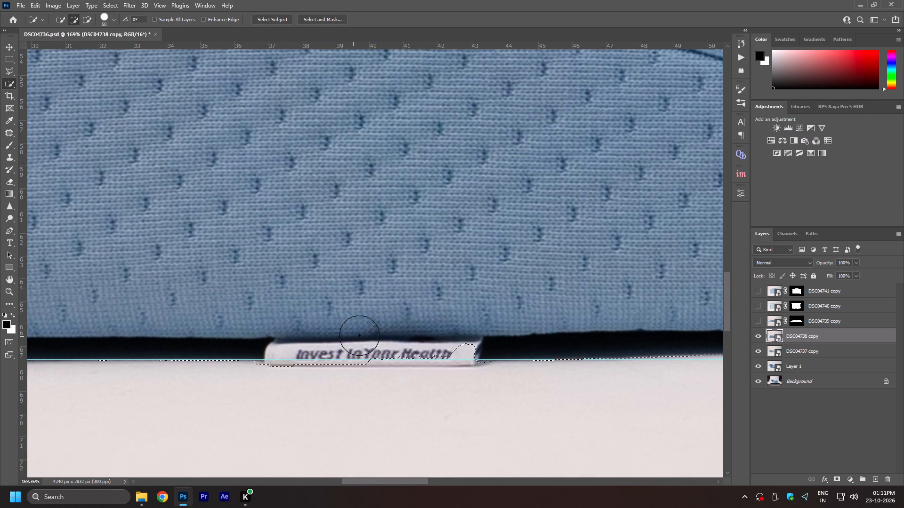
left_click_drag(359, 335, 402, 341)
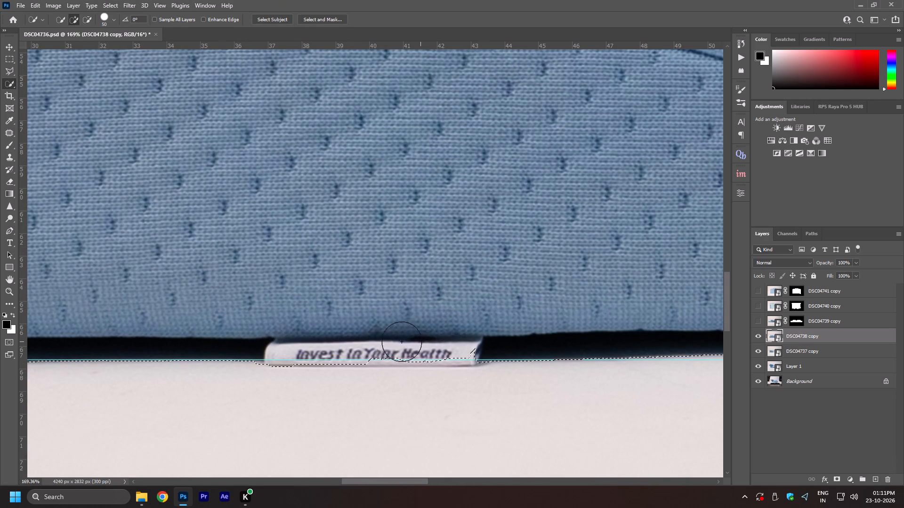
left_click_drag(402, 341, 389, 346)
left_click_drag(389, 346, 464, 346)
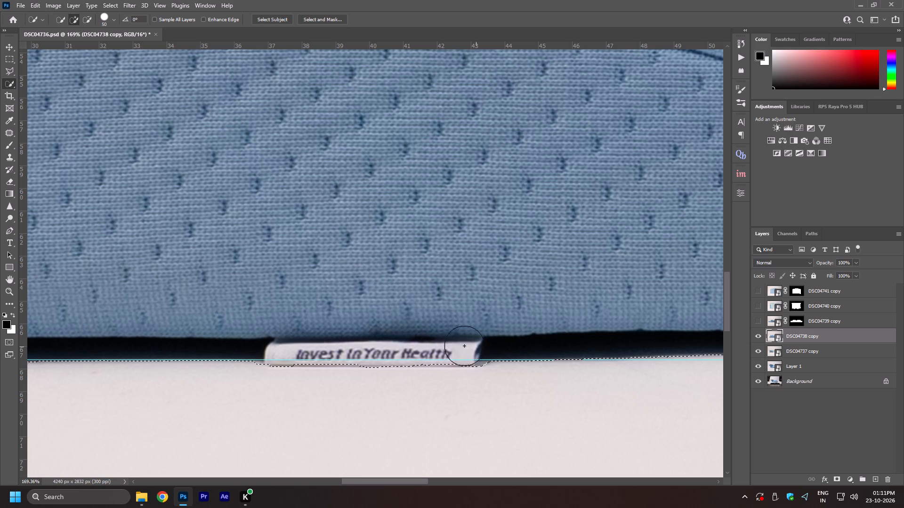
left_click_drag(464, 346, 427, 344)
Start a Pen tool path on DSC04738 copy over the pillow's left crest and down the pale edge of the slope.
scroll(294, 319, "down", 18, "alt")
scroll(252, 170, "up", 7, "alt")
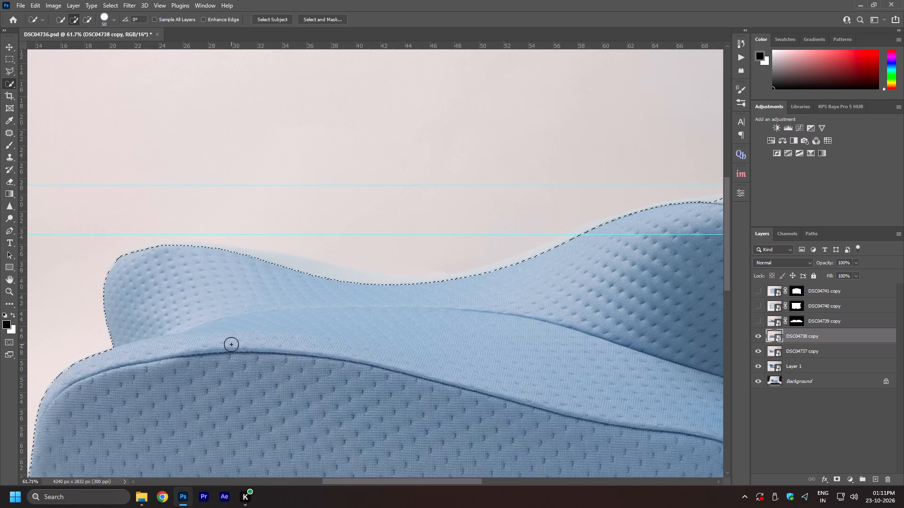
key("p")
scroll(135, 249, "up", 15, "alt")
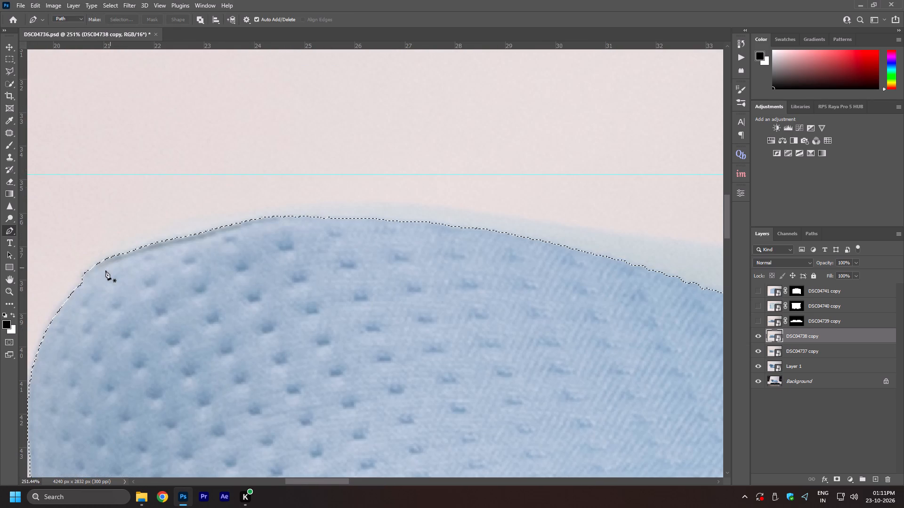
left_click(83, 273)
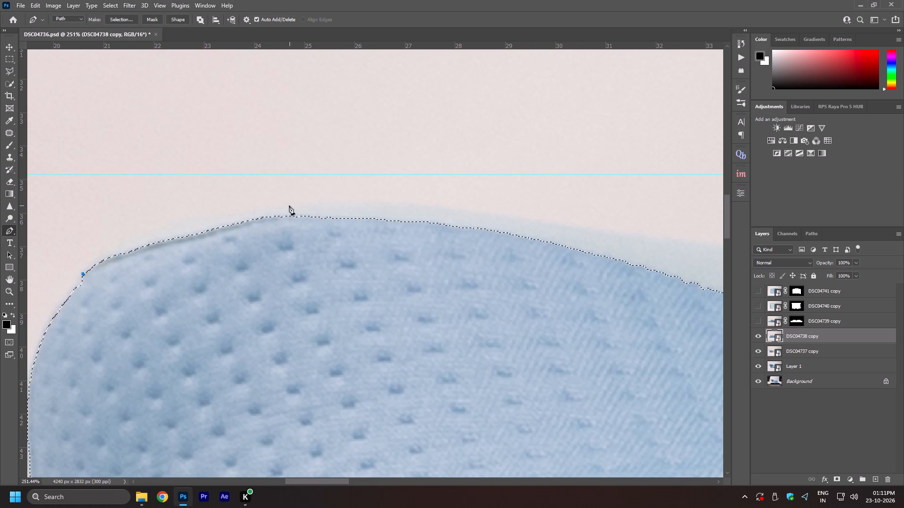
left_click_drag(299, 206, 443, 201)
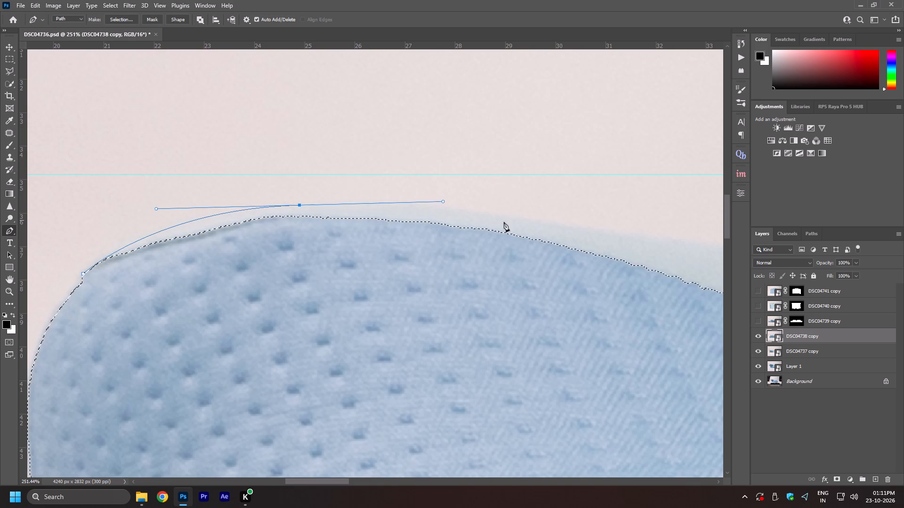
key("space")
key("space")
key("space")
key("space")
key("space")
left_click_drag(688, 230, 324, 230)
left_click_drag(484, 271, 639, 302)
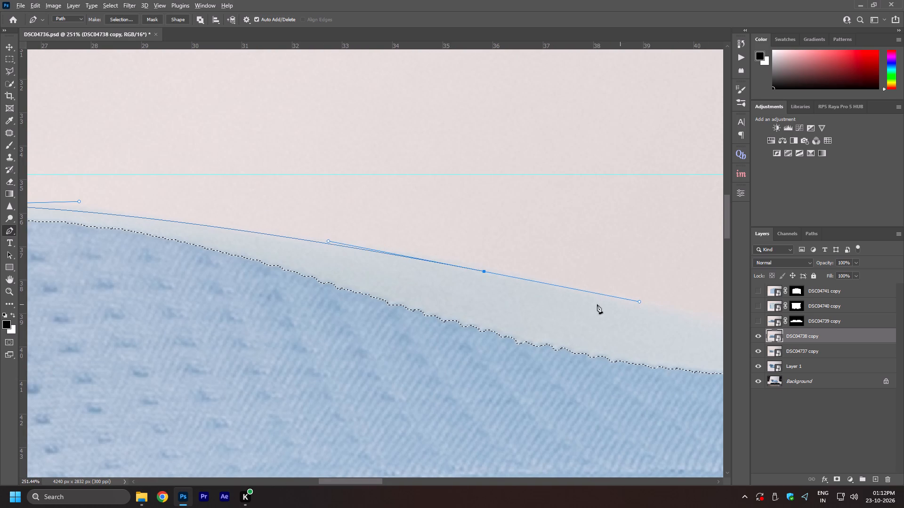
Continue the path down the pale edge into the dip in the middle of the pillow's top edge.
scroll(561, 310, "down", 7, "alt")
key("space")
key("space")
left_click_drag(690, 339, 425, 331)
scroll(559, 337, "up", 4, "alt")
left_click_drag(476, 312, 523, 310)
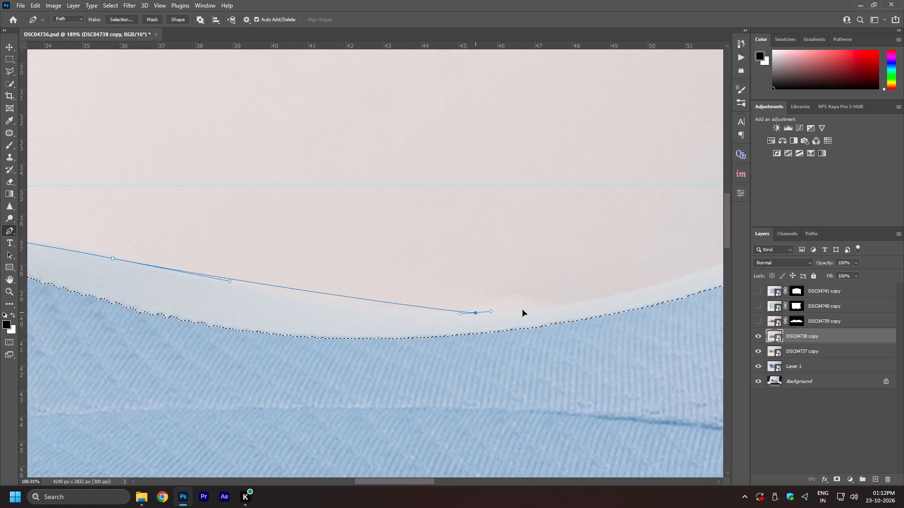
left_click_drag(523, 310, 632, 304)
Continue the Pen tool path from the dip up the pale edge of the pillow's right-hand slope.
key("space")
key("space")
key("space")
key("space")
key("space")
key("space")
left_click_drag(721, 264, 353, 348)
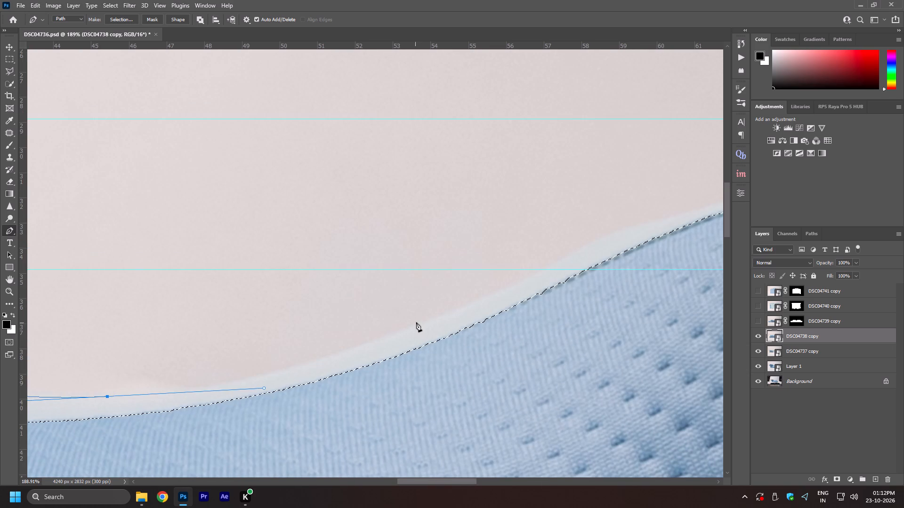
left_click_drag(437, 318, 515, 287)
key("space")
key("space")
key("space")
key("space")
key("space")
left_click_drag(608, 243, 237, 335)
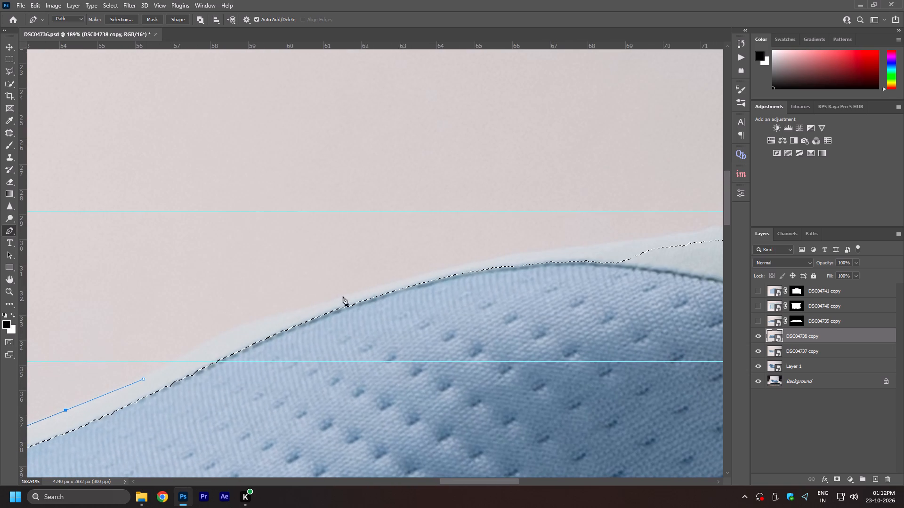
left_click_drag(364, 289, 519, 249)
Extend the path over the pale crest at the pillow's right end, redoing the misplaced anchor.
key("space")
key("space")
key("space")
key("space")
key("space")
key("space")
key("space")
left_click_drag(644, 243, 361, 306)
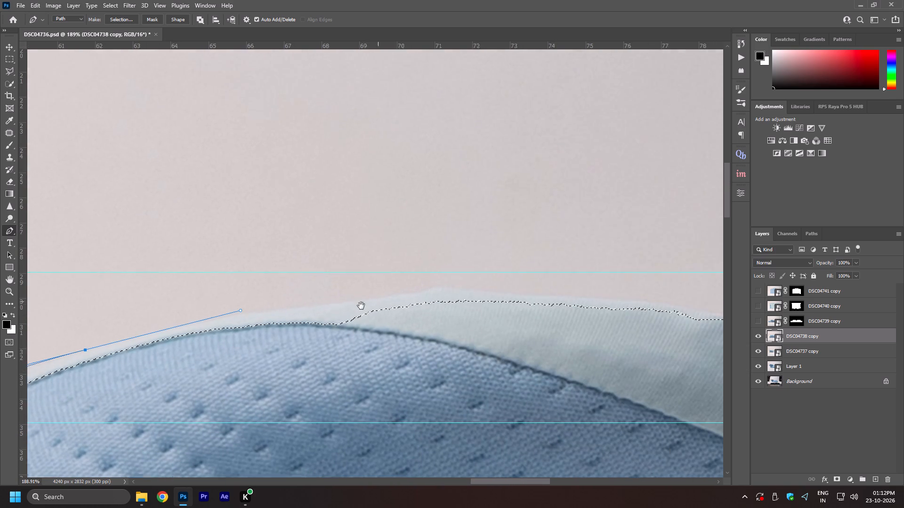
left_click_drag(361, 306, 361, 306)
left_click_drag(465, 290, 522, 295)
key("ctrl+z")
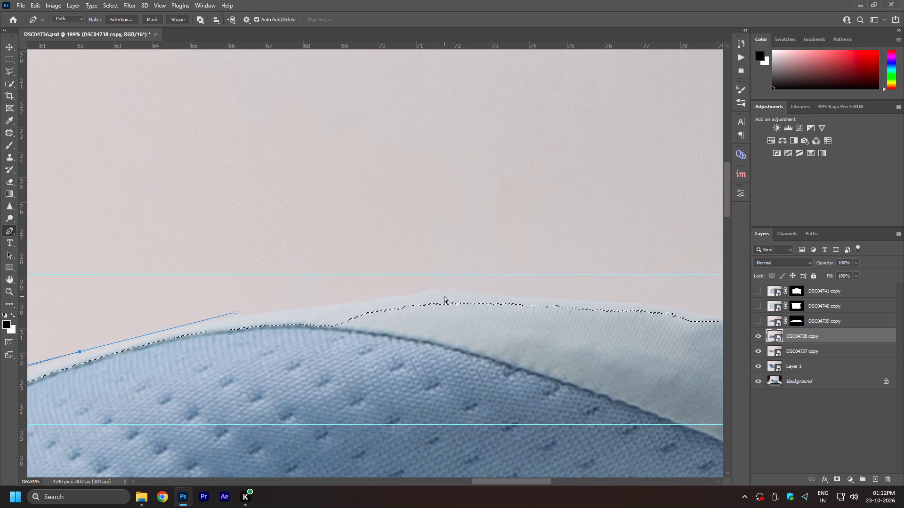
left_click_drag(454, 294, 529, 295)
Carry the path around the rounded upper corner at the pillow's right end.
key("space")
key("space")
key("space")
key("space")
key("space")
key("space")
left_click_drag(616, 311, 201, 310)
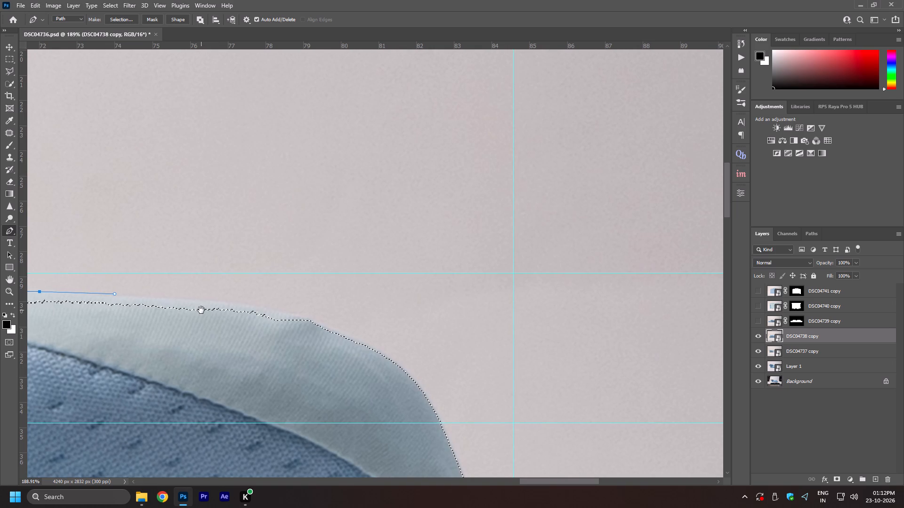
left_click_drag(201, 310, 202, 310)
left_click_drag(324, 323, 388, 345)
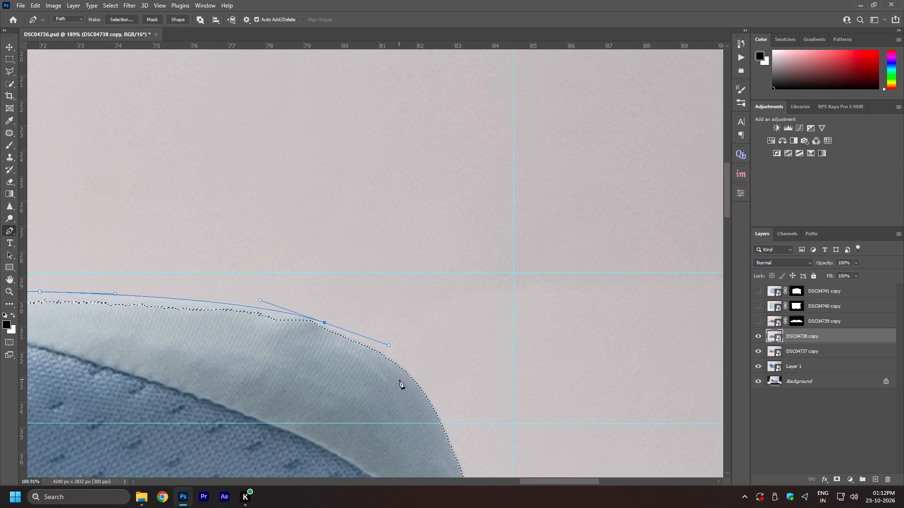
left_click_drag(420, 387, 430, 401)
Close the path back to its starting anchor with straight segments through the inside of the pillow's body.
scroll(415, 408, "down", 15, "alt")
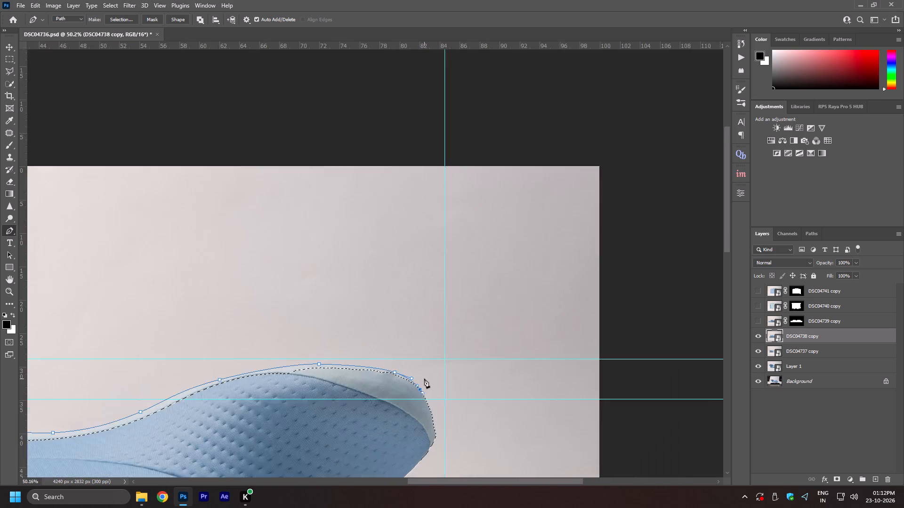
scroll(424, 379, "down", 5, "alt")
key("space")
left_click_drag(332, 450, 419, 388)
left_click(215, 414)
left_click(170, 386)
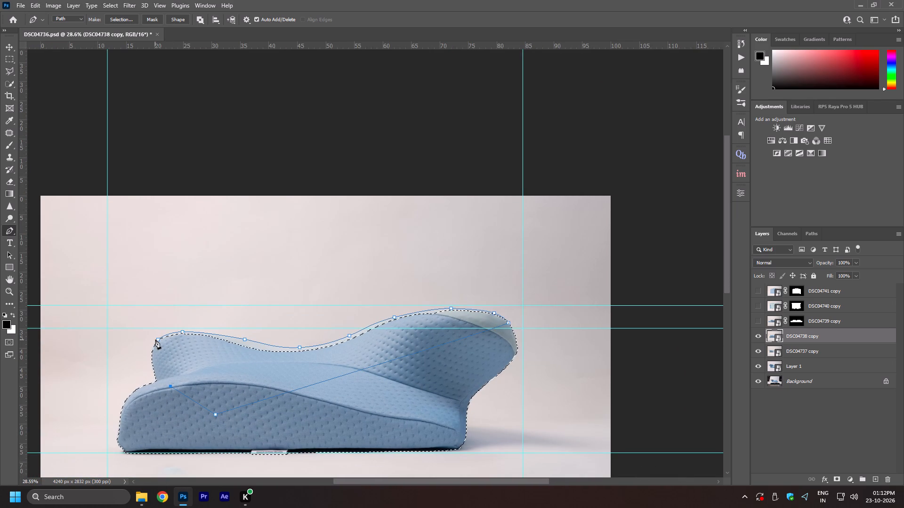
left_click(156, 340)
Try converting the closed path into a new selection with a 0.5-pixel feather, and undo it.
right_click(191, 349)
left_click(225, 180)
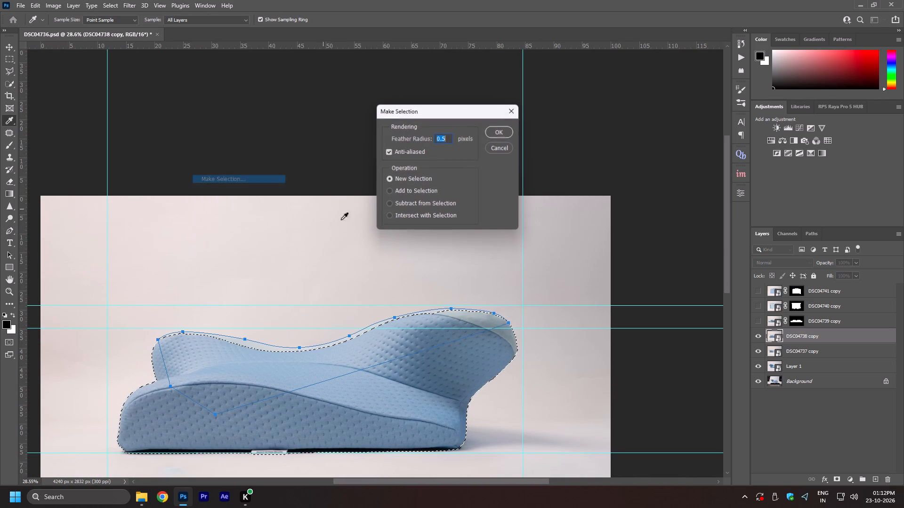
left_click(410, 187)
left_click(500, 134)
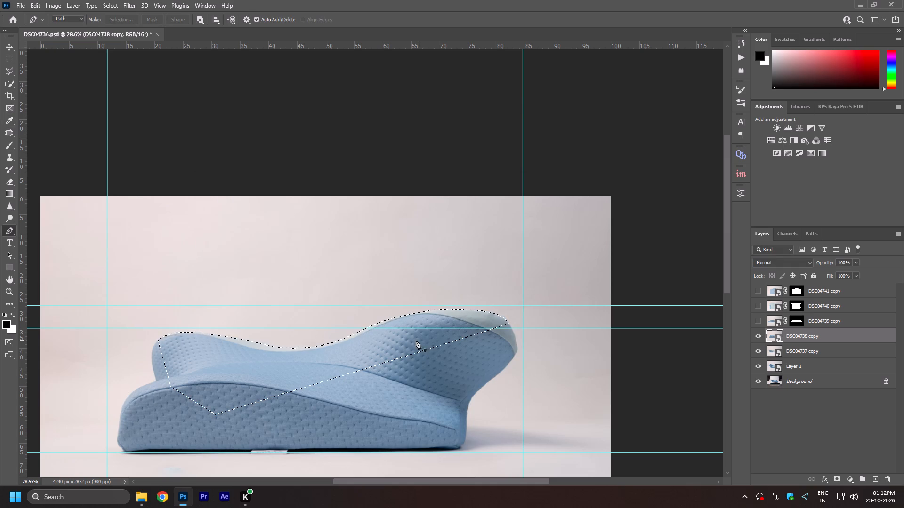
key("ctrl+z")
Convert the closed path with a 0.5-pixel feather and add it to the existing pillow selection.
right_click(357, 352)
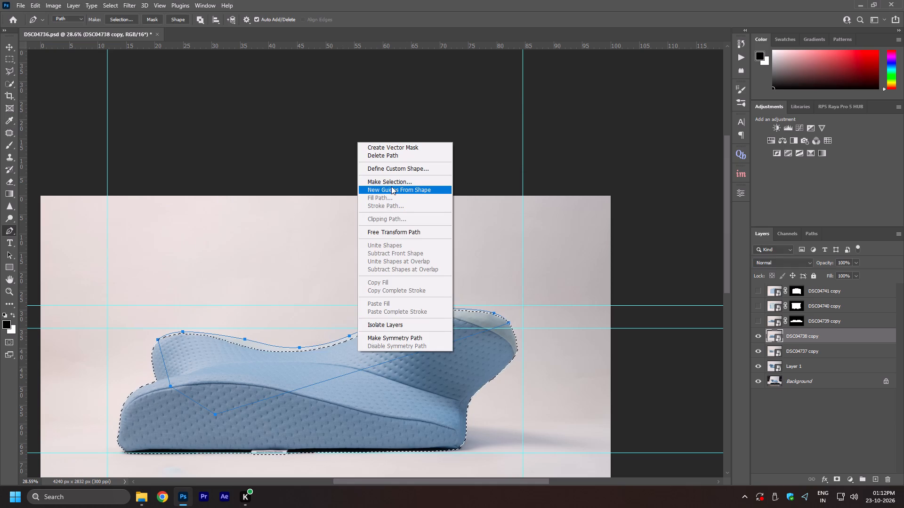
left_click(391, 183)
left_click(412, 190)
left_click(498, 132)
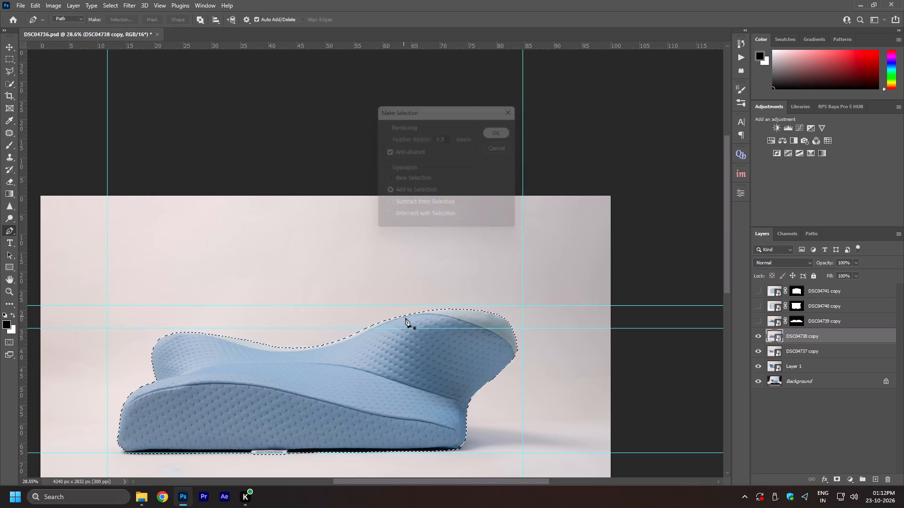
Mask DSC04738 copy with the completed pillow selection and hide the layer.
key("space")
key("space")
key("space")
key("space")
key("space")
key("space")
key("space")
key("space")
key("space")
right_click(376, 359)
left_click(388, 364)
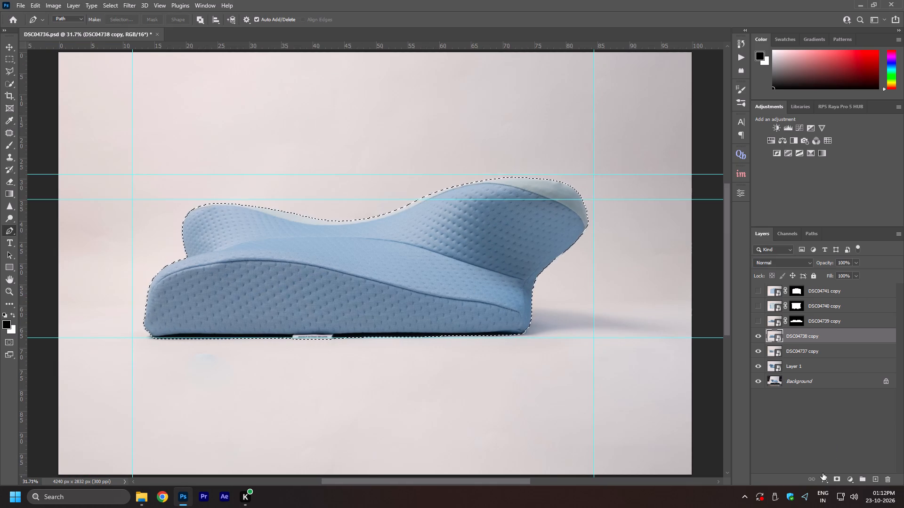
left_click(834, 477)
left_click(760, 336)
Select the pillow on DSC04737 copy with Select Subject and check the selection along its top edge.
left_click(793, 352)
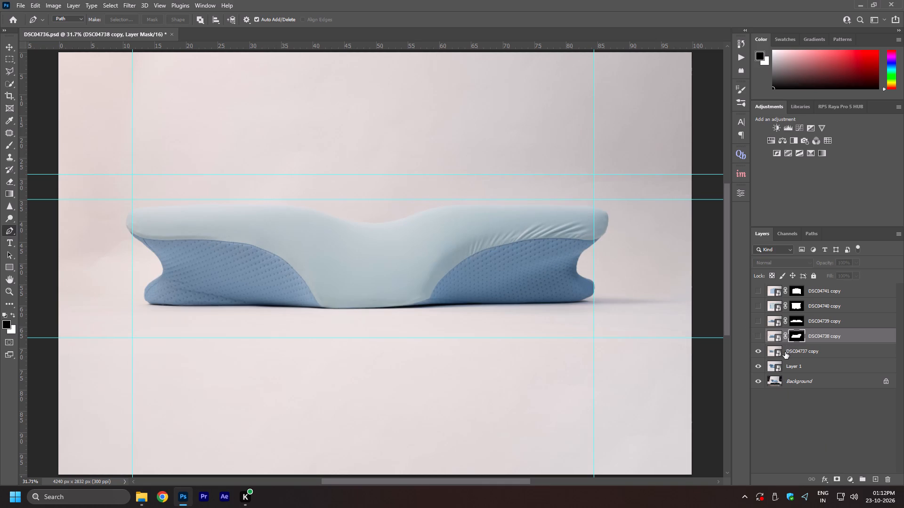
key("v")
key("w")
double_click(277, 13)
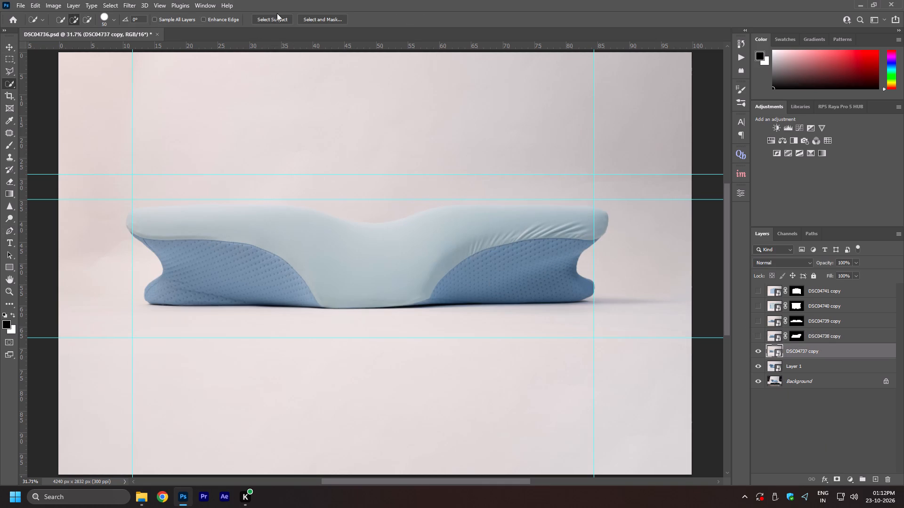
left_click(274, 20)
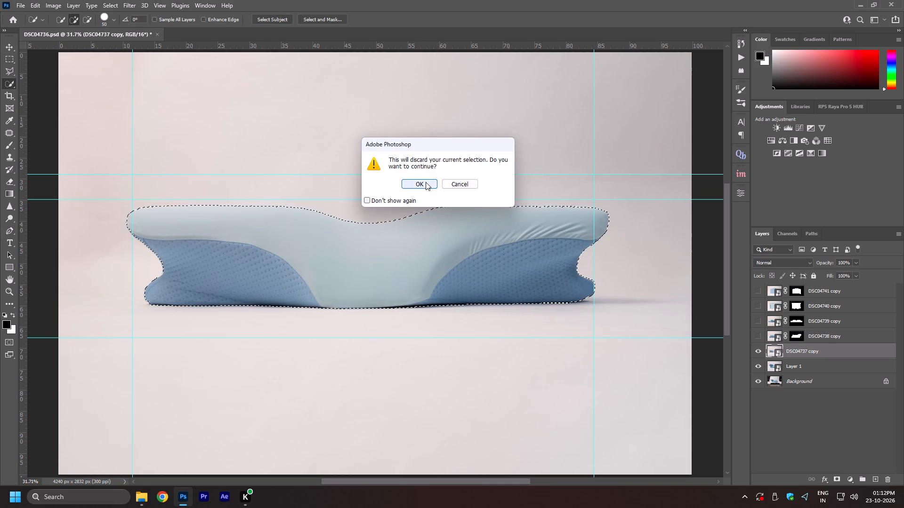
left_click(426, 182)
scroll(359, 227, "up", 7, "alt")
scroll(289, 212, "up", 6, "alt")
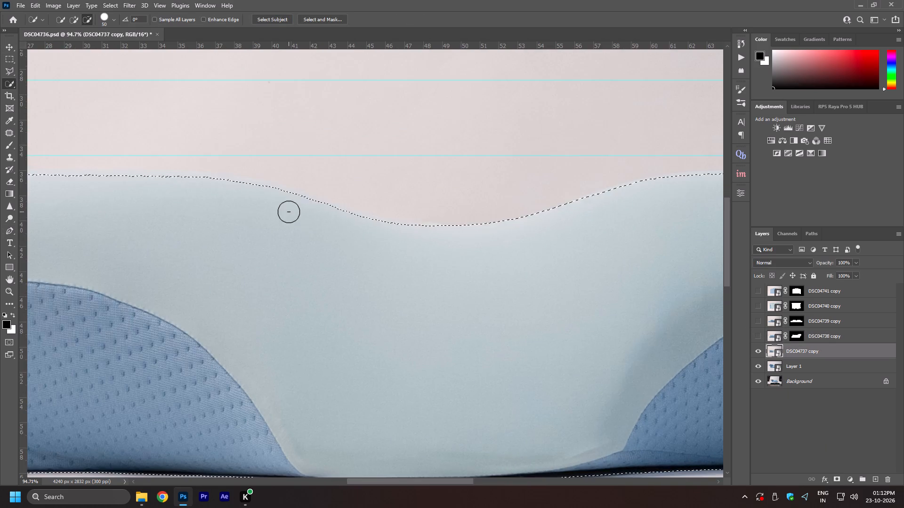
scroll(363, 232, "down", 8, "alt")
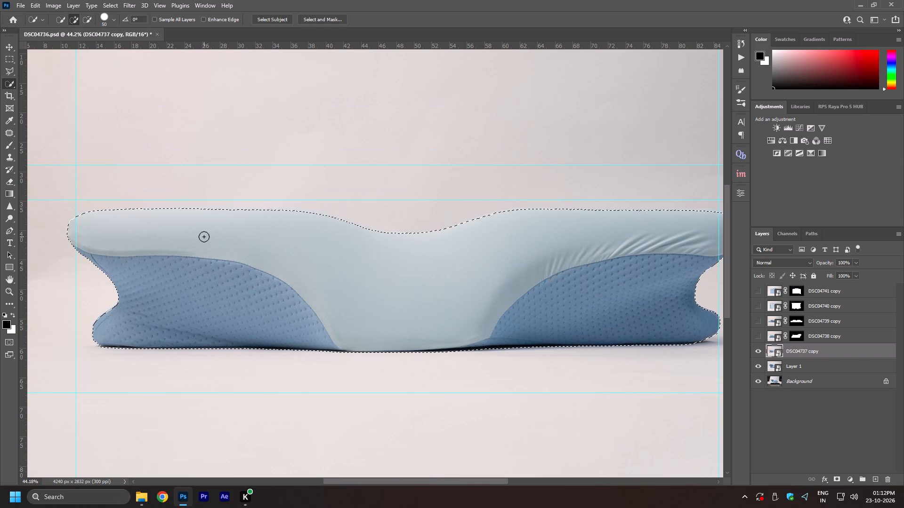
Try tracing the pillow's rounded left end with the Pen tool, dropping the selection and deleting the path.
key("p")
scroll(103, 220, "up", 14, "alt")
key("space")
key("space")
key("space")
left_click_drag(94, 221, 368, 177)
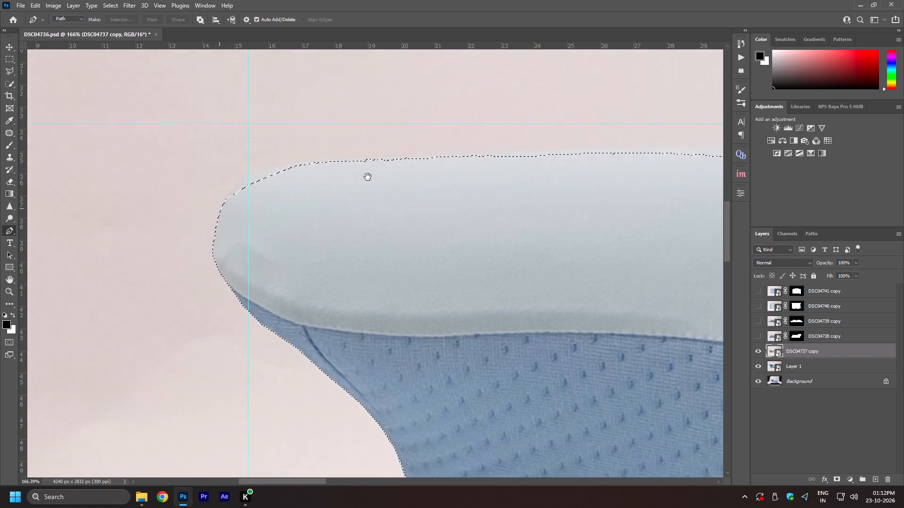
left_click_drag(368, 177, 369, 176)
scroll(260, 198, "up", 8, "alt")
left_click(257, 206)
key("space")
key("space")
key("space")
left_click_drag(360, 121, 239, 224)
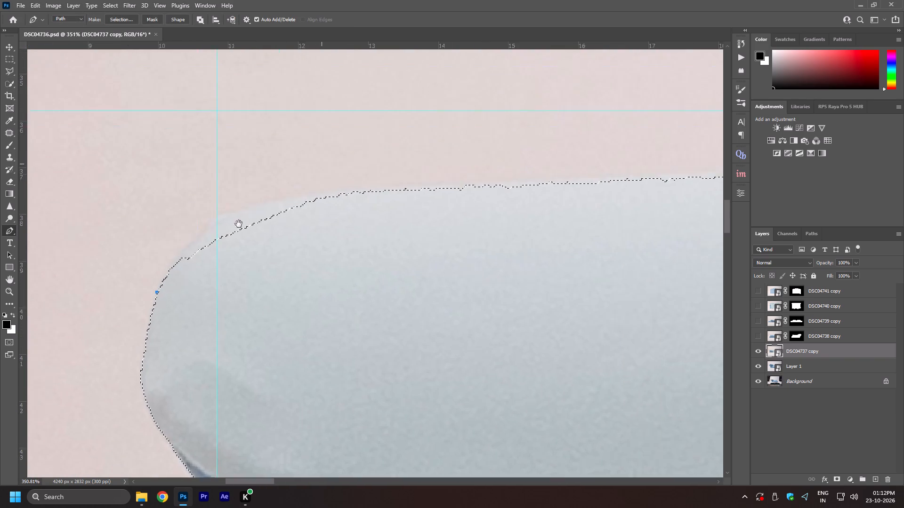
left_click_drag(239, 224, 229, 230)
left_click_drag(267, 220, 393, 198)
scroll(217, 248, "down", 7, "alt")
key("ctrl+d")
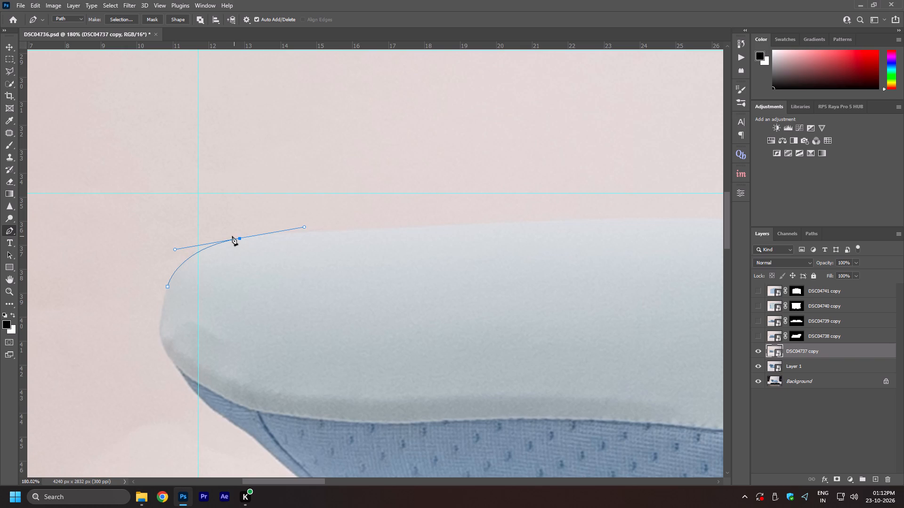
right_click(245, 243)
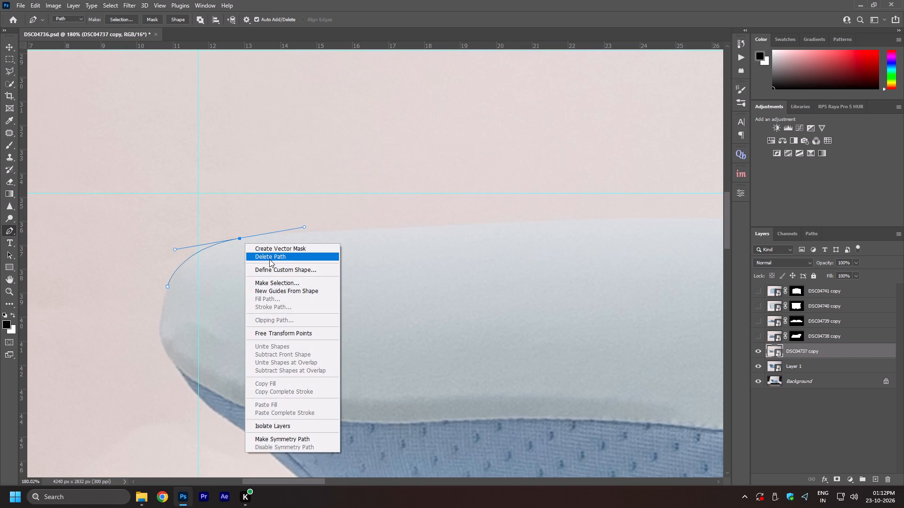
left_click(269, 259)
Duplicate the DSC04737 copy layer.
scroll(156, 234, "down", 13, "alt")
key("space")
key("space")
key("space")
key("space")
key("space")
key("space")
key("space")
right_click(416, 280)
left_click(429, 284)
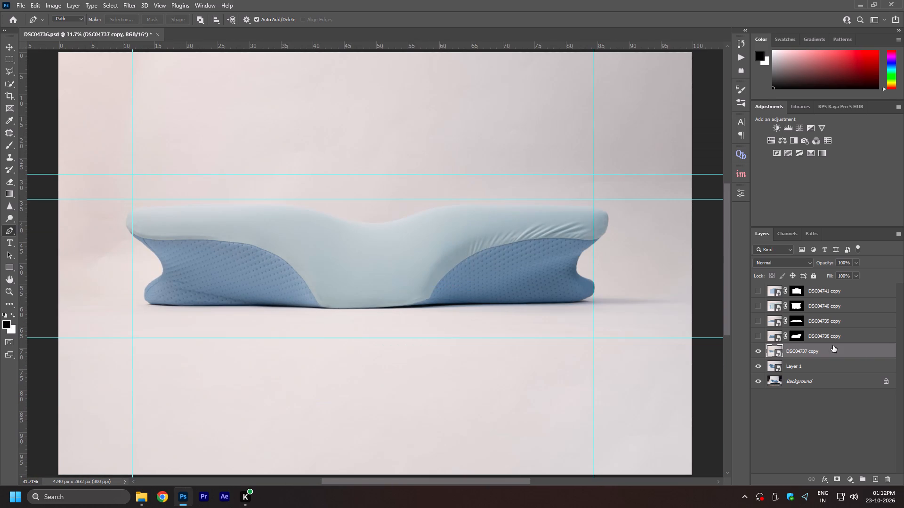
key("ctrl+l")
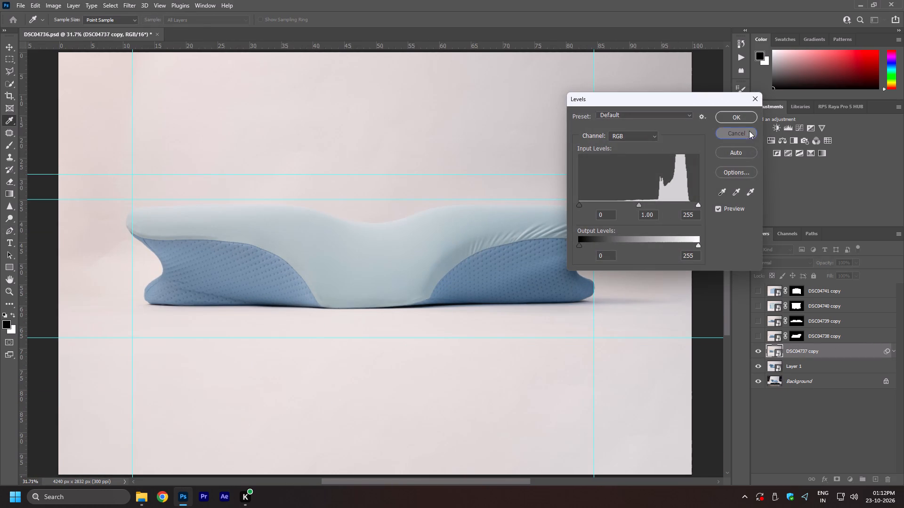
left_click(749, 131)
key("ctrl+j")
Darken DSC04737 copy 2 strongly with Levels by raising its black input level so the pillow's edge stands out.
left_click(807, 348)
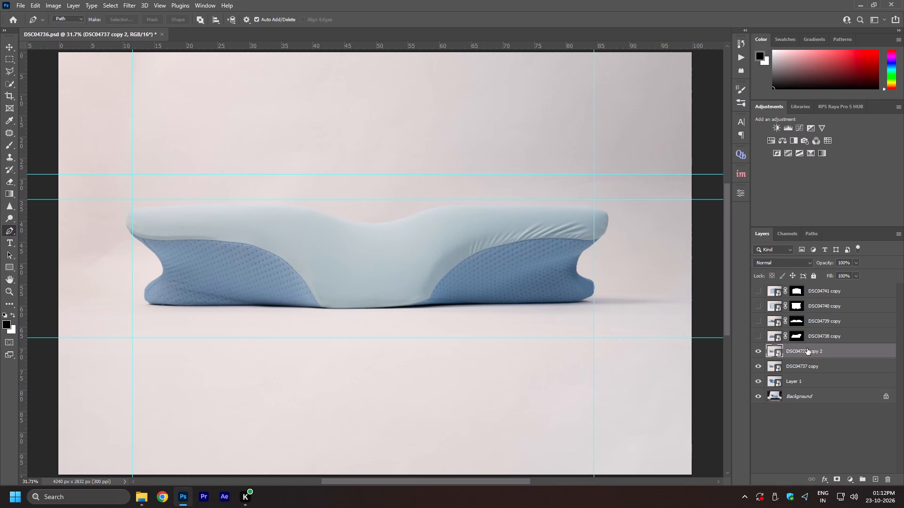
key("ctrl+l")
left_click_drag(586, 203, 645, 199)
left_click(735, 119)
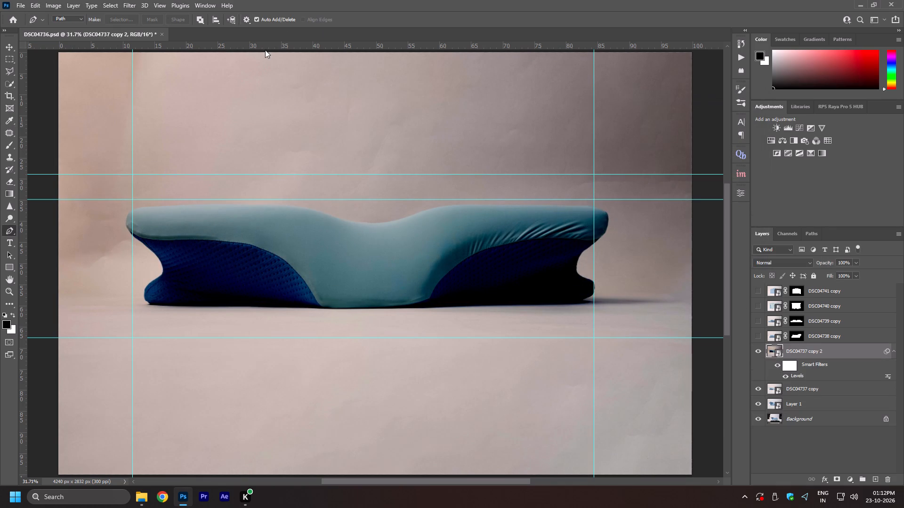
Select the pillow on the darkened DSC04737 copy 2 with Select Subject and check its outline.
key("w")
left_click(277, 20)
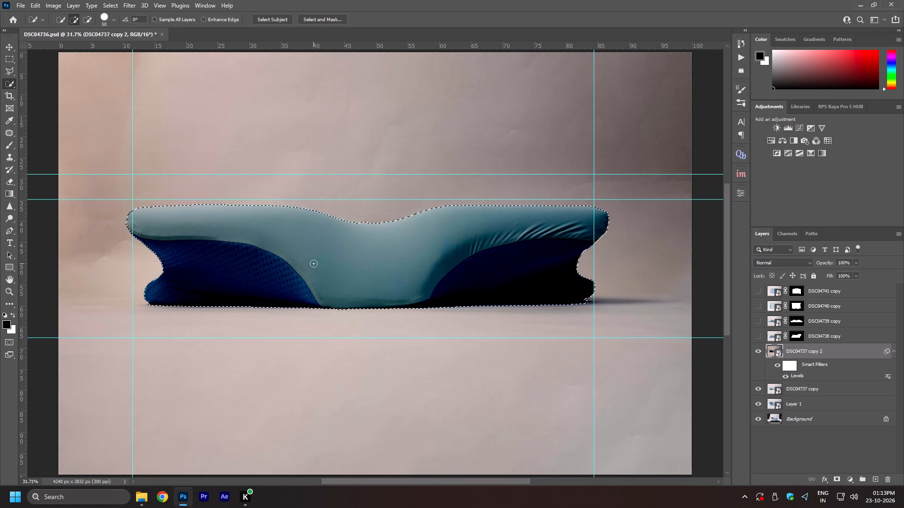
scroll(248, 198, "up", 16, "alt")
scroll(232, 218, "down", 1, "alt")
scroll(232, 218, "up", 6, "alt")
scroll(215, 227, "down", 14, "alt")
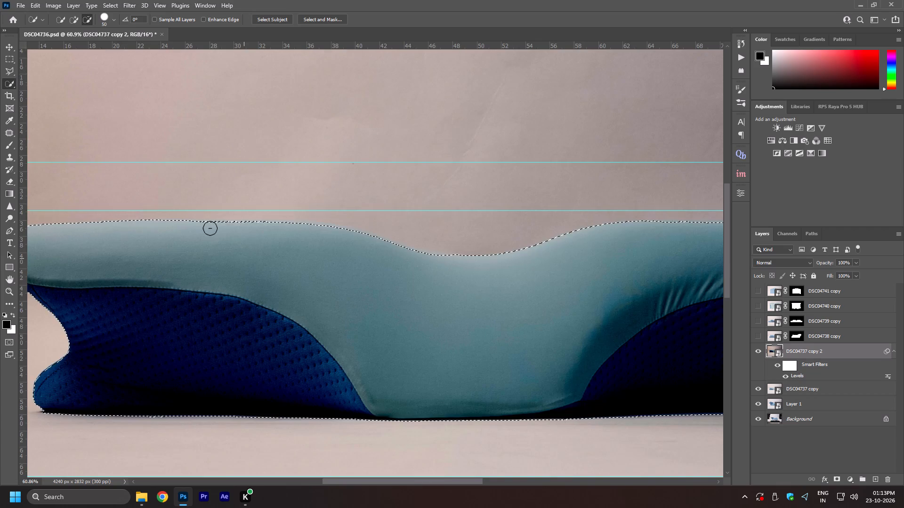
scroll(411, 255, "up", 6, "alt")
scroll(341, 254, "down", 14, "alt")
scroll(259, 249, "up", 6, "alt")
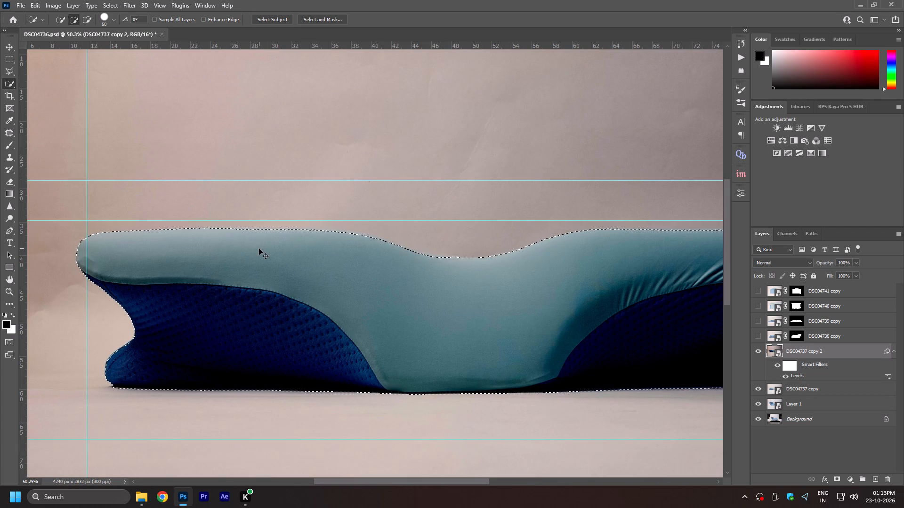
scroll(234, 242, "down", 7, "alt")
scroll(239, 250, "up", 4, "alt")
With DSC04737 copy active, start a Pen tool path over the pillow's rounded upper-left corner.
key("p")
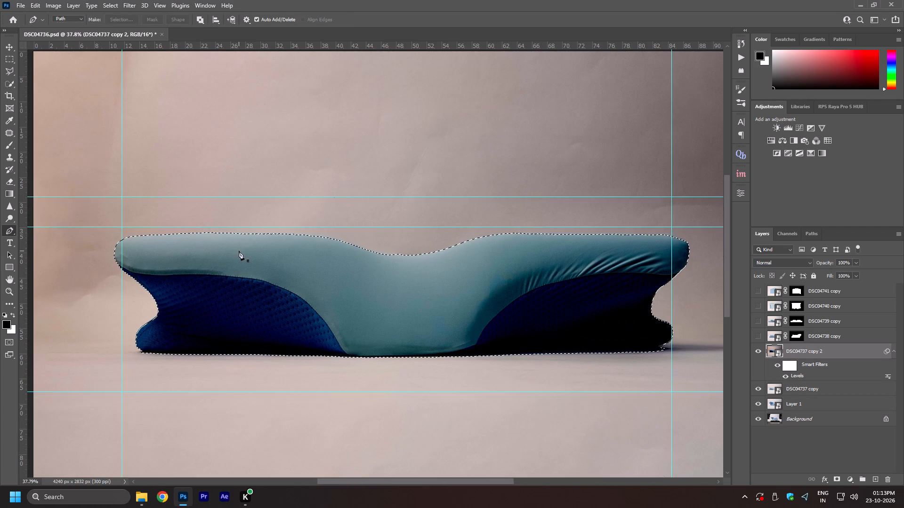
left_click(793, 389)
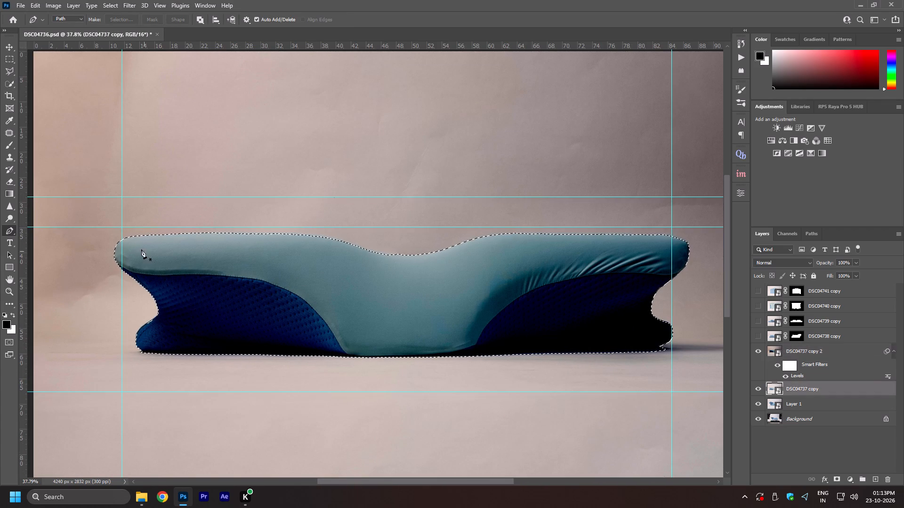
scroll(125, 241, "up", 20, "alt")
scroll(125, 241, "up", 3, "alt")
left_click(104, 248)
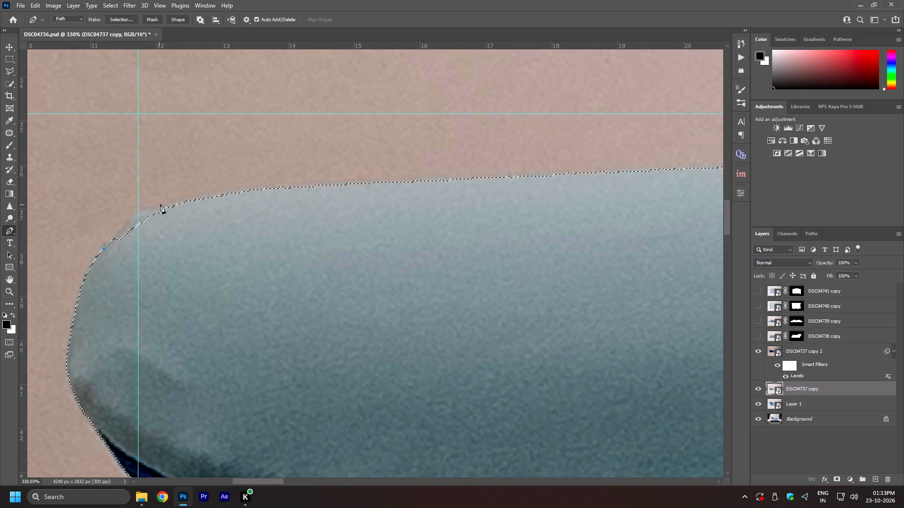
left_click_drag(200, 197, 279, 179)
Continue the Pen path with curve anchors along the nearly straight top edge of the pillow's left half.
key("space")
key("space")
key("space")
key("space")
key("space")
left_click_drag(563, 177, 314, 202)
left_click_drag(535, 186, 641, 185)
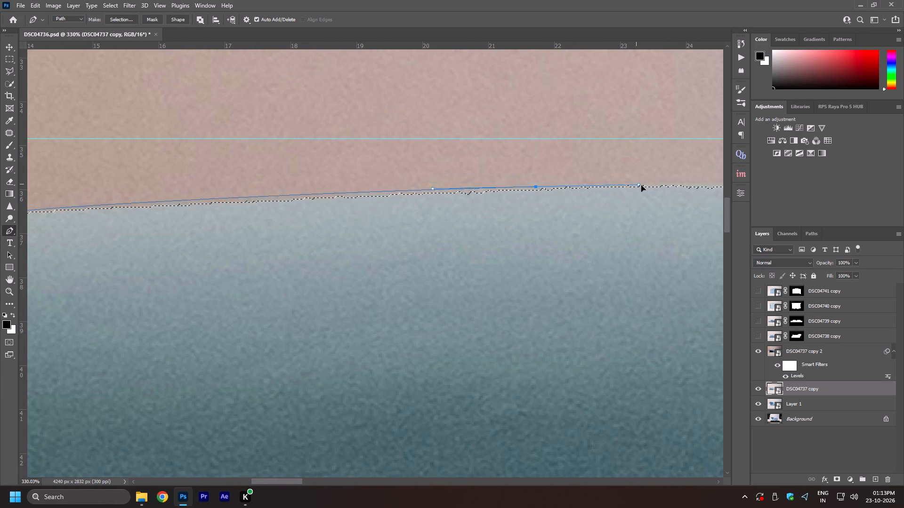
left_click_drag(641, 185, 669, 182)
key("ctrl+z")
left_click_drag(420, 192, 505, 190)
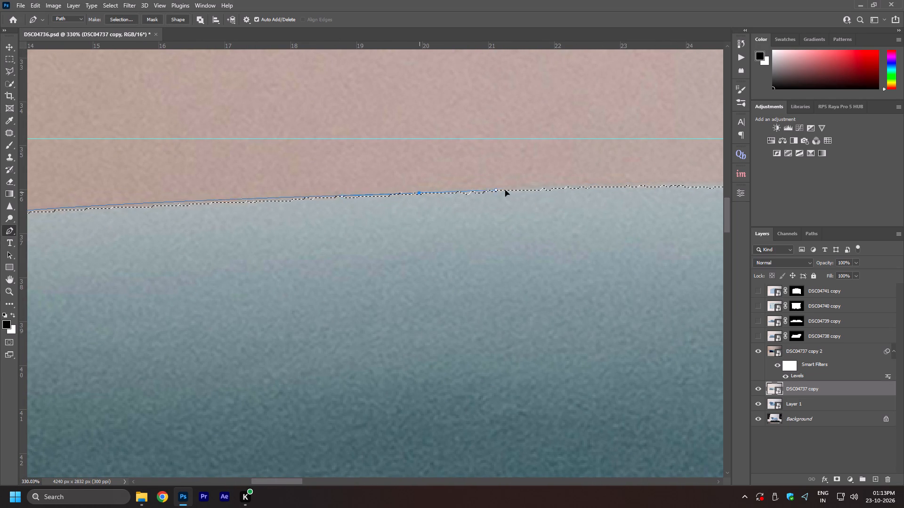
left_click_drag(505, 190, 554, 187)
scroll(426, 212, "down", 8, "alt")
key("space")
left_click_drag(628, 231, 226, 243)
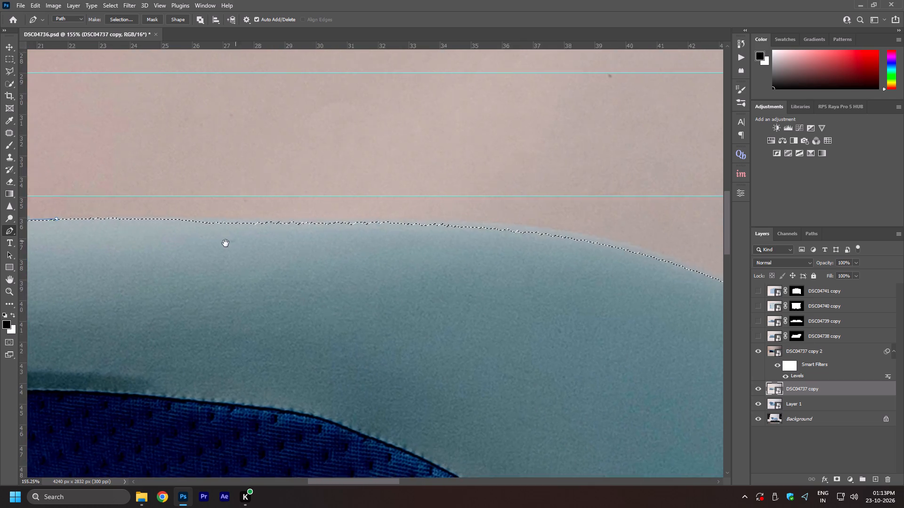
left_click_drag(226, 243, 225, 243)
scroll(284, 211, "up", 6, "alt")
left_click_drag(310, 237, 507, 238)
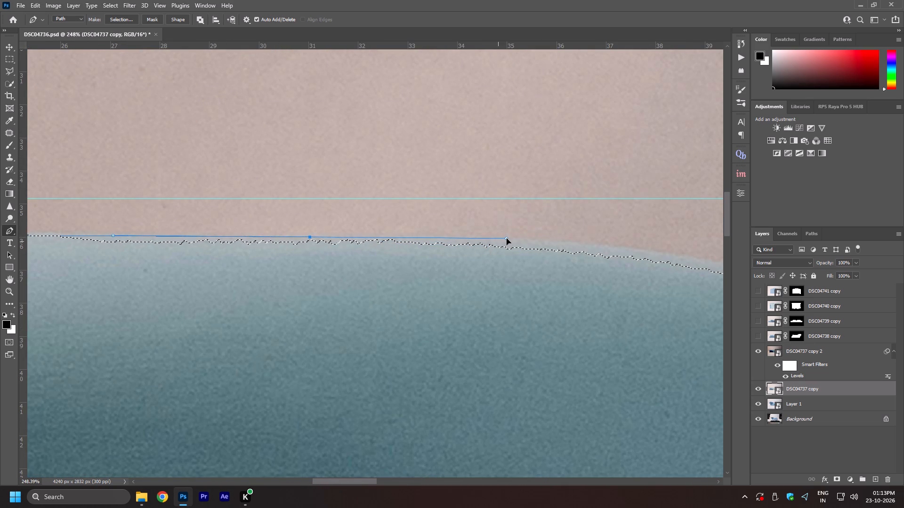
left_click_drag(507, 238, 508, 238)
Trace the path down the left slope of the pillow's central dip to its lowest point.
key("space")
key("space")
key("space")
key("space")
key("space")
key("space")
key("space")
key("space")
key("space")
left_click_drag(591, 256, 365, 261)
left_click(375, 259)
scroll(357, 283, "down", 7)
scroll(324, 331, "down", 8, "alt")
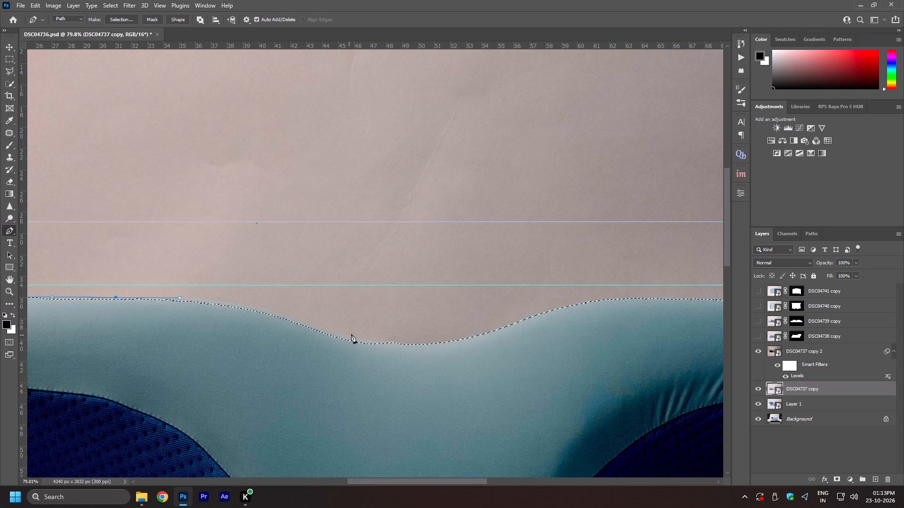
scroll(291, 319, "up", 4, "alt")
left_click_drag(317, 325, 384, 344)
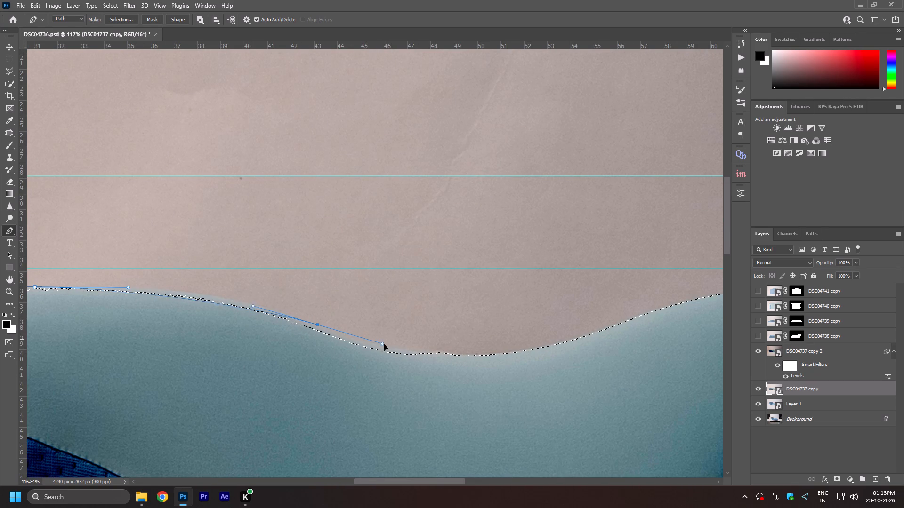
left_click_drag(384, 344, 449, 367)
key("ctrl+z")
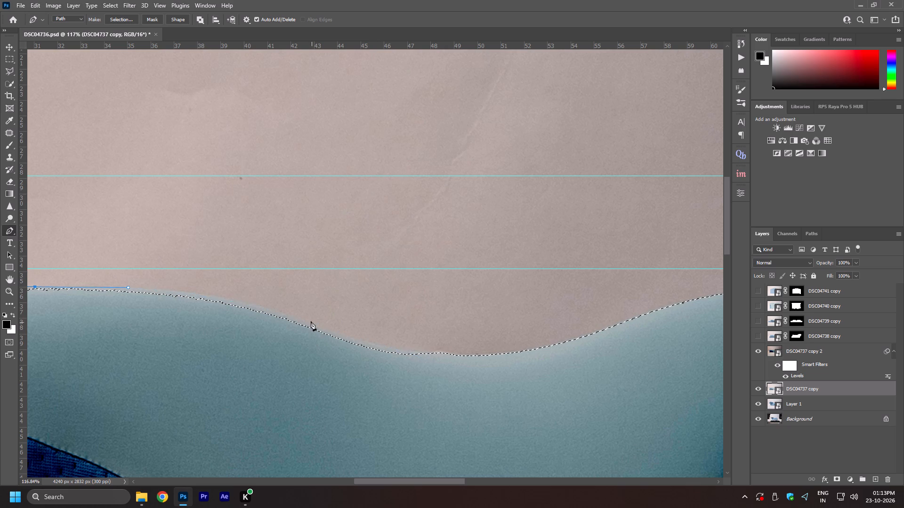
left_click_drag(304, 319, 390, 350)
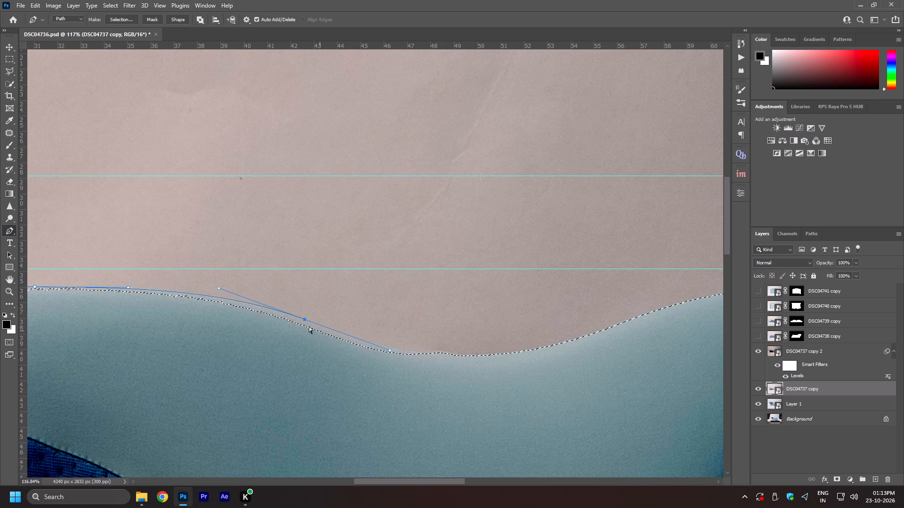
key("ctrl+z")
left_click_drag(272, 311, 339, 336)
key("space")
key("space")
key("space")
key("space")
key("space")
key("space")
left_click_drag(458, 357, 178, 354)
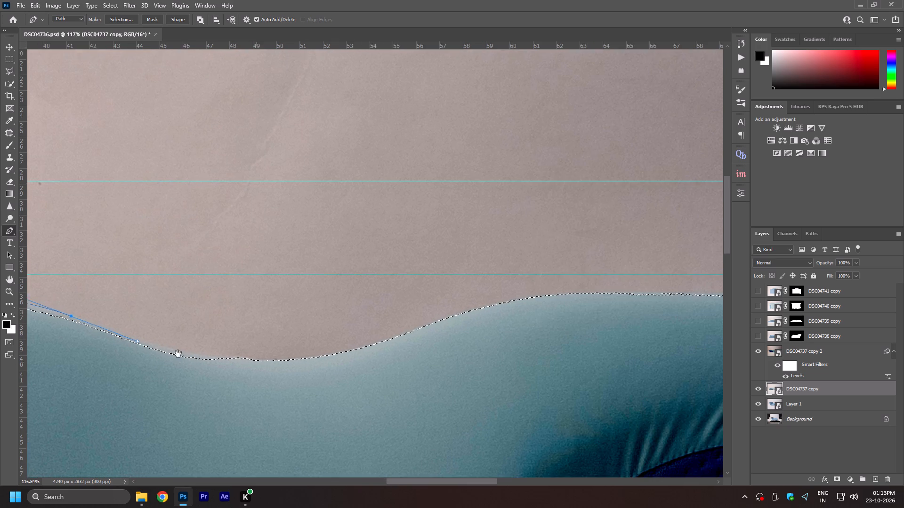
left_click_drag(178, 354, 177, 354)
left_click_drag(180, 353, 245, 354)
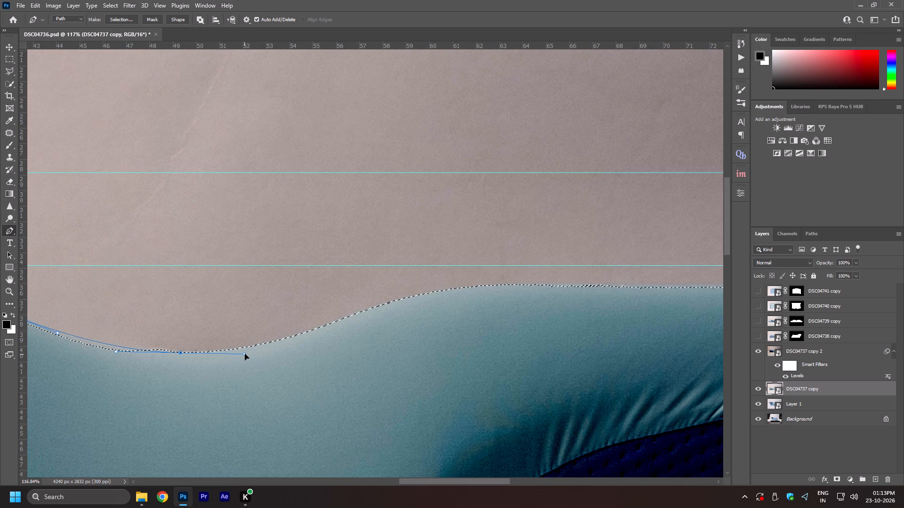
left_click_drag(245, 354, 245, 352)
Curve the path up the right slope of the dip and shorten the last anchor's direction handle to follow the edge.
key("space")
key("space")
key("space")
key("space")
key("space")
key("space")
key("space")
left_click_drag(329, 306, 157, 355)
left_click_drag(210, 354, 275, 341)
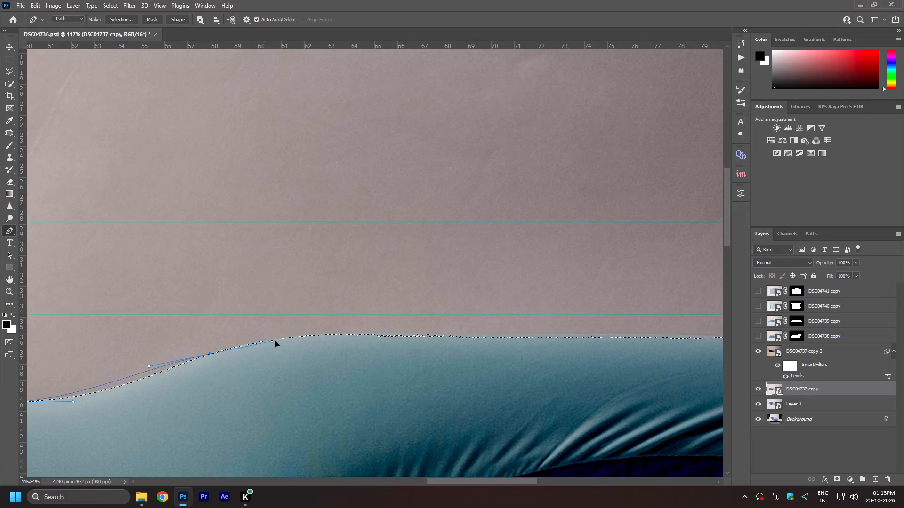
left_click_drag(275, 341, 319, 316)
key("space")
key("space")
key("space")
key("space")
key("space")
key("space")
key("space")
left_click_drag(440, 340, 276, 327)
left_click_drag(338, 321, 427, 321)
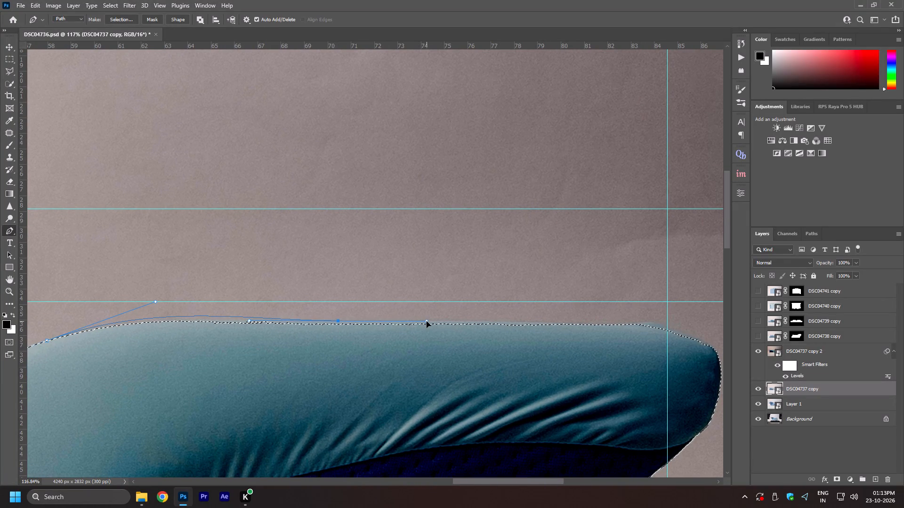
left_click_drag(427, 321, 426, 321)
key("ctrl+z")
key("space")
left_click_drag(222, 325, 487, 284)
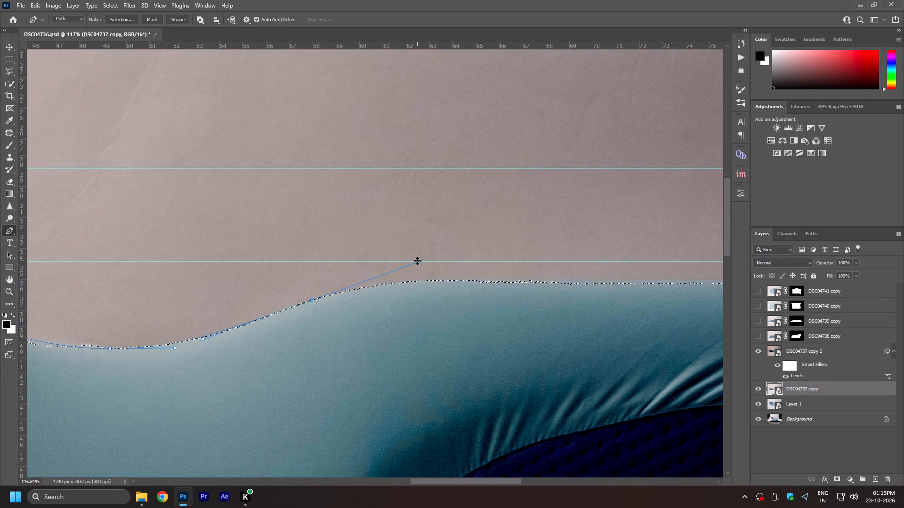
left_click_drag(421, 262, 417, 264, "ctrl")
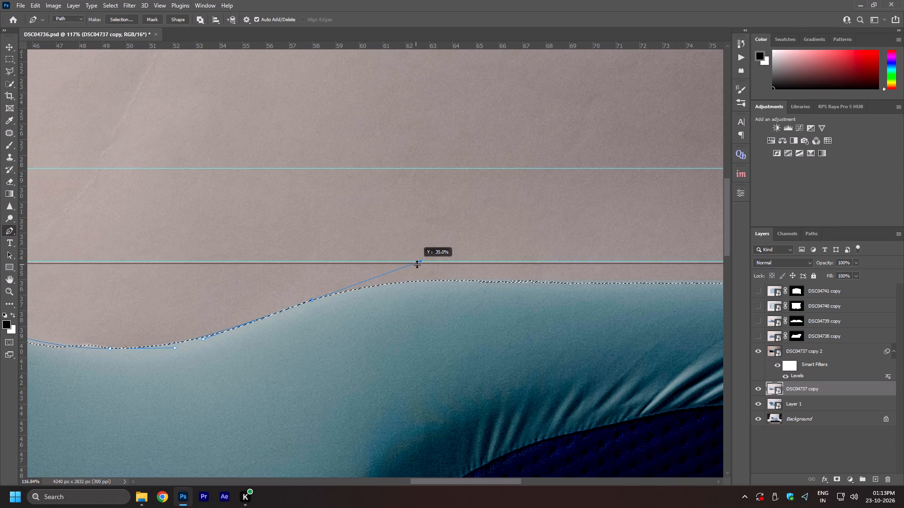
left_click_drag(417, 264, 420, 254, "ctrl")
left_click_drag(420, 262, 376, 276, "ctrl")
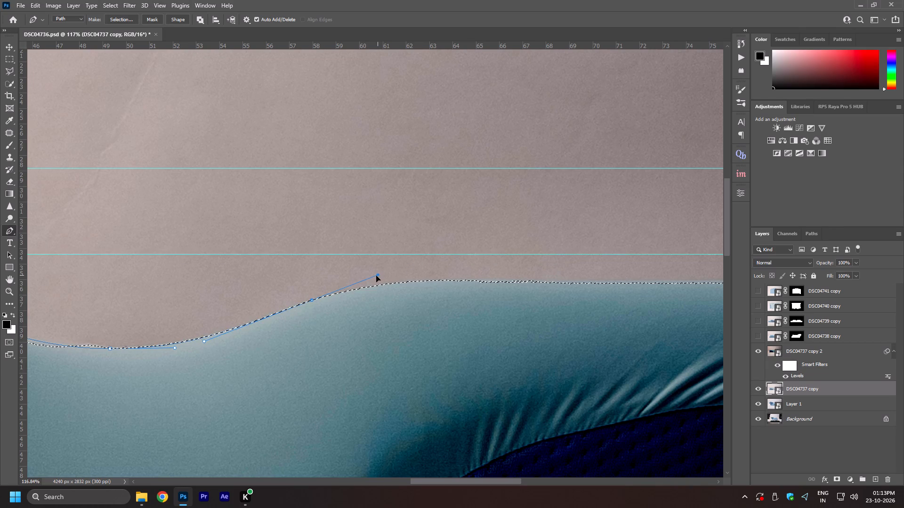
left_click_drag(376, 276, 360, 285, "ctrl")
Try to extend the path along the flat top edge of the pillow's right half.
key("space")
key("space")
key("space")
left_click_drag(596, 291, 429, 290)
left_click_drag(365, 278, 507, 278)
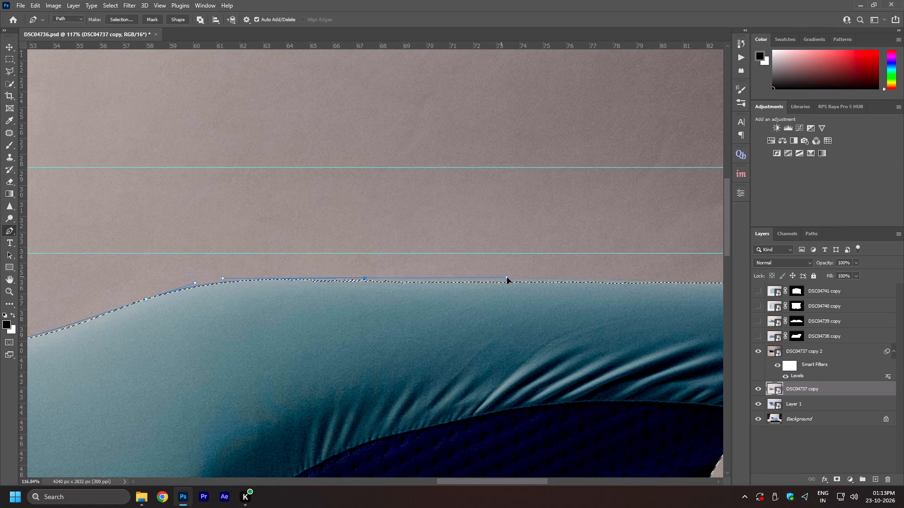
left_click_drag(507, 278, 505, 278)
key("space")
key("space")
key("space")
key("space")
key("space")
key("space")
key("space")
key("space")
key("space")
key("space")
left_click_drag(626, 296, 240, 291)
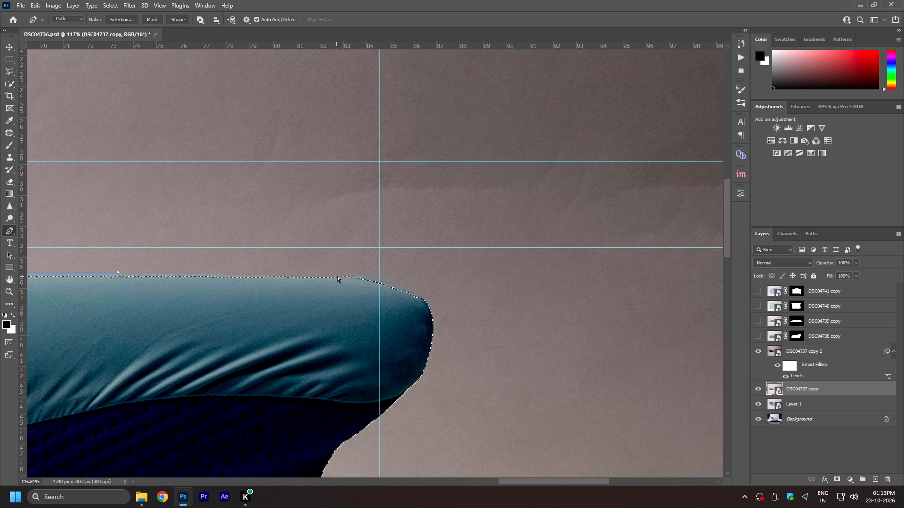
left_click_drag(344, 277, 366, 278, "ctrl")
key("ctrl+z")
Trace the path along the flat top edge of the right half and around the pillow's rounded upper-right corner.
scroll(258, 293, "down", 7, "alt")
scroll(260, 293, "up", 1, "alt")
key("space")
left_click_drag(126, 290, 248, 286)
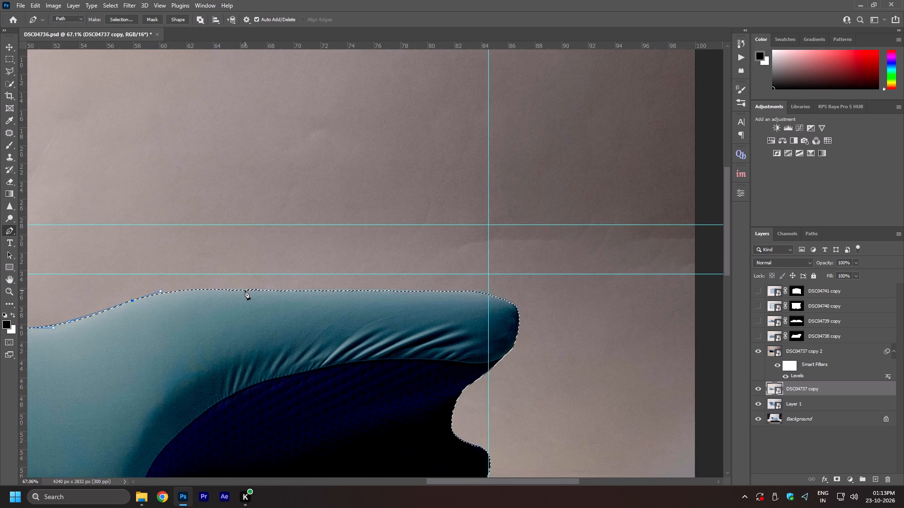
scroll(245, 290, "up", 5, "alt")
left_click_drag(277, 286, 387, 287)
key("ctrl+z")
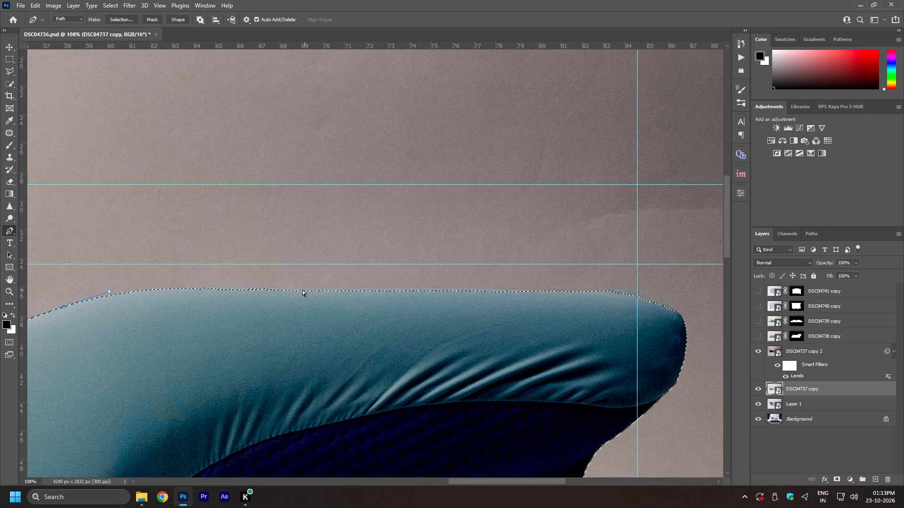
left_click_drag(299, 290, 440, 289)
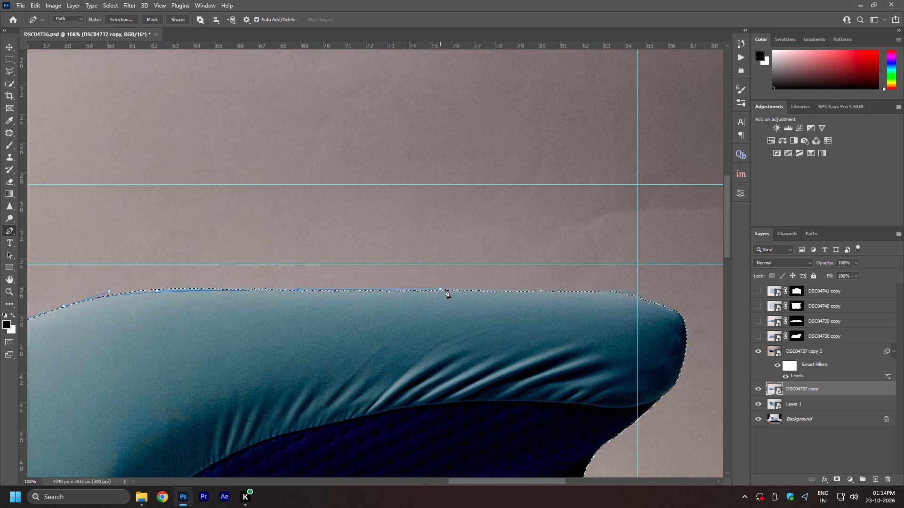
key("space")
key("space")
key("space")
key("space")
left_click_drag(577, 296, 324, 294)
left_click_drag(352, 288, 374, 288)
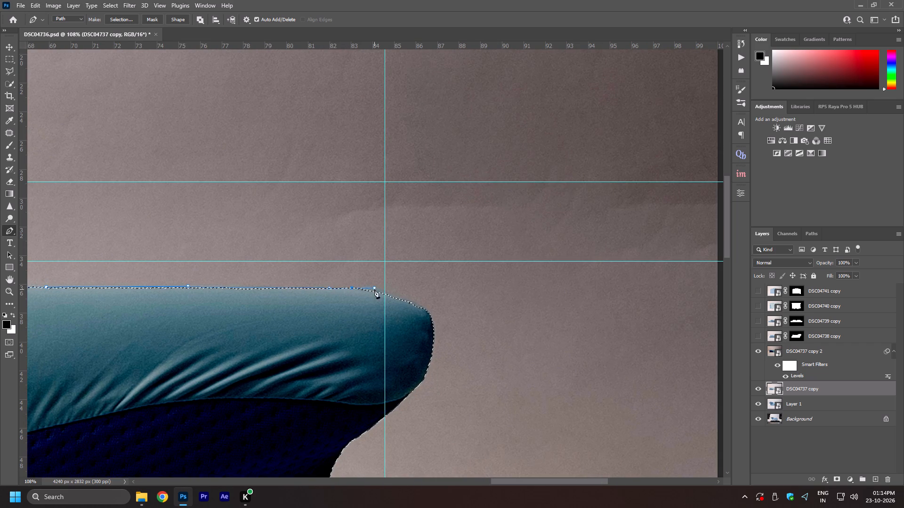
scroll(390, 297, "up", 7, "alt")
left_click_drag(394, 293, 423, 305)
left_click_drag(462, 323, 466, 332)
Close the path with straight segments through the pillow's interior back to the starting anchor at the upper-left corner.
scroll(466, 332, "down", 20, "alt")
scroll(466, 332, "down", 2, "alt")
left_click(389, 365)
left_click(251, 375)
left_click(53, 380)
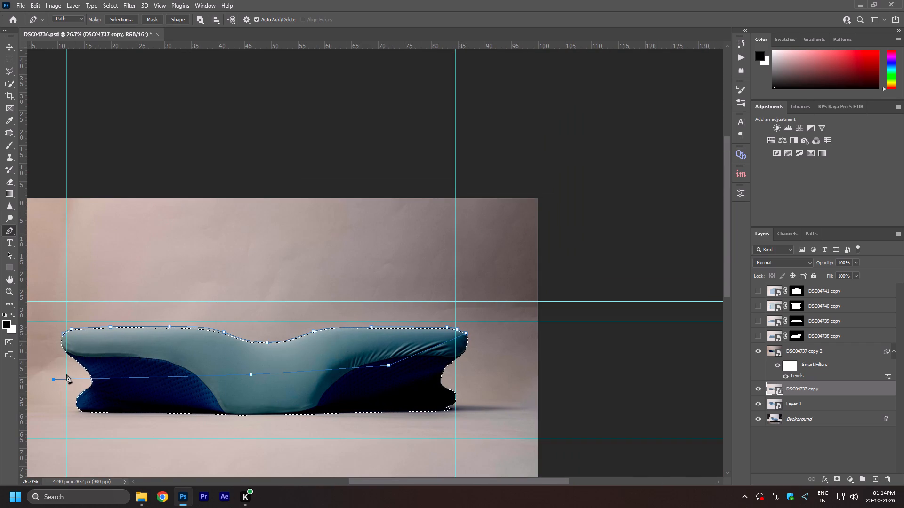
key("ctrl+z")
left_click(112, 367, "ctrl")
key("ctrl+z")
left_click(79, 344)
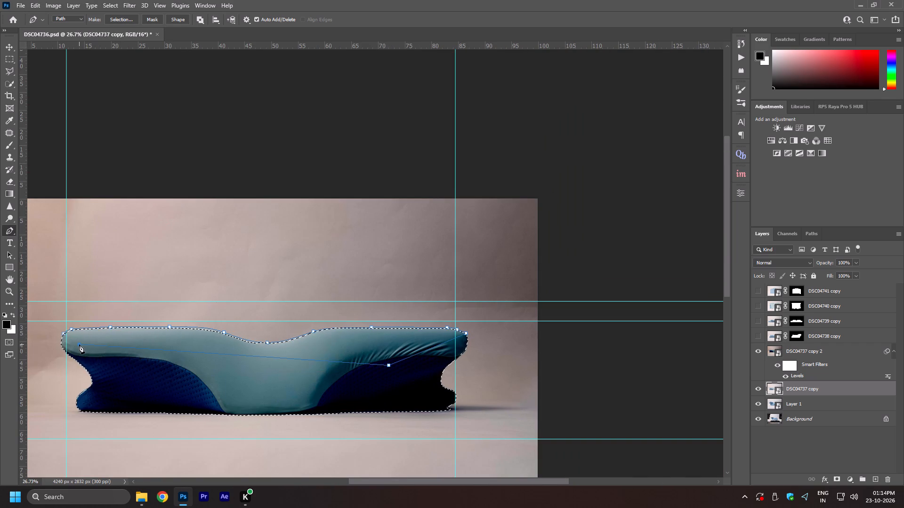
left_click(65, 335)
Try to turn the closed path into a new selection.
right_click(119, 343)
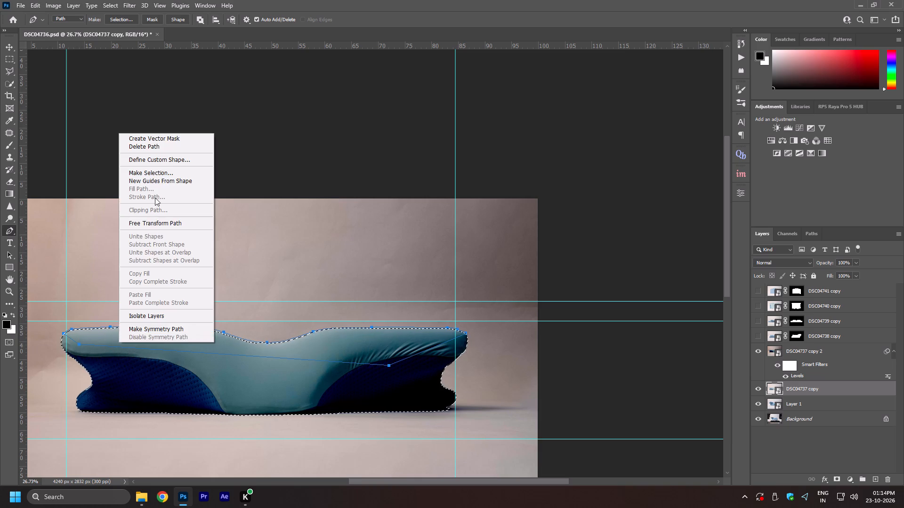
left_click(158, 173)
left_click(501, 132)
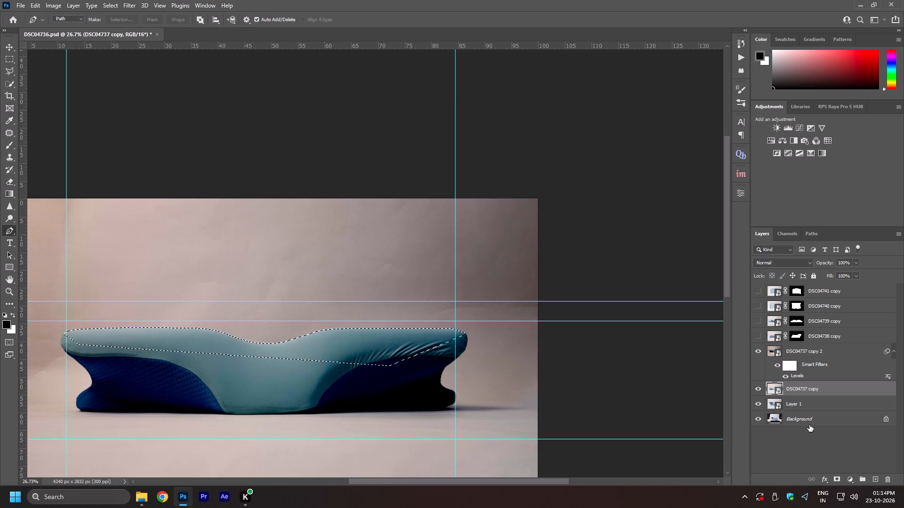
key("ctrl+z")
Add the closed path to the existing pillow selection with a 0.5 px feather and mask DSC04737 copy with it.
right_click(338, 345)
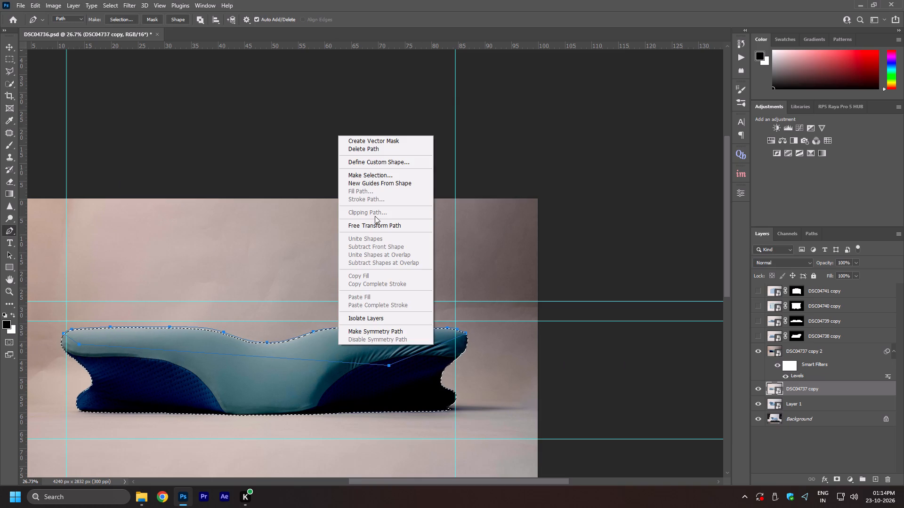
left_click(376, 177)
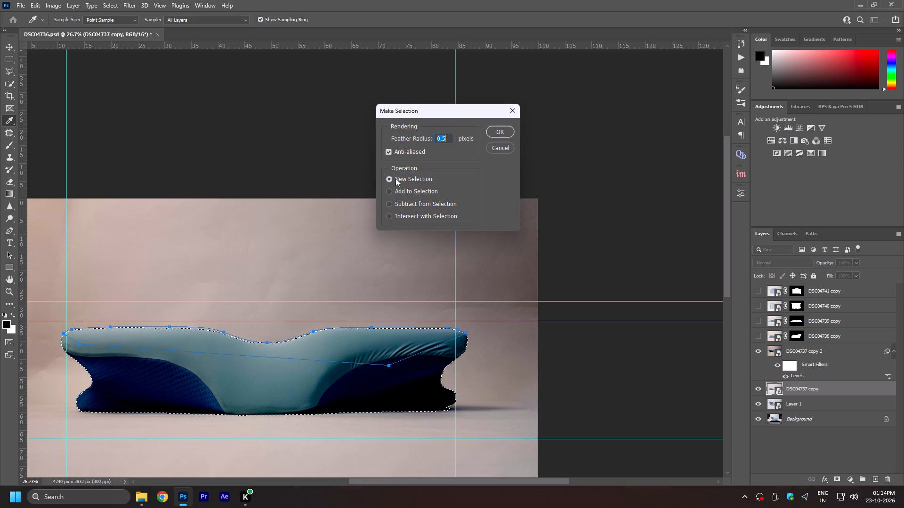
left_click(401, 190)
left_click(502, 127)
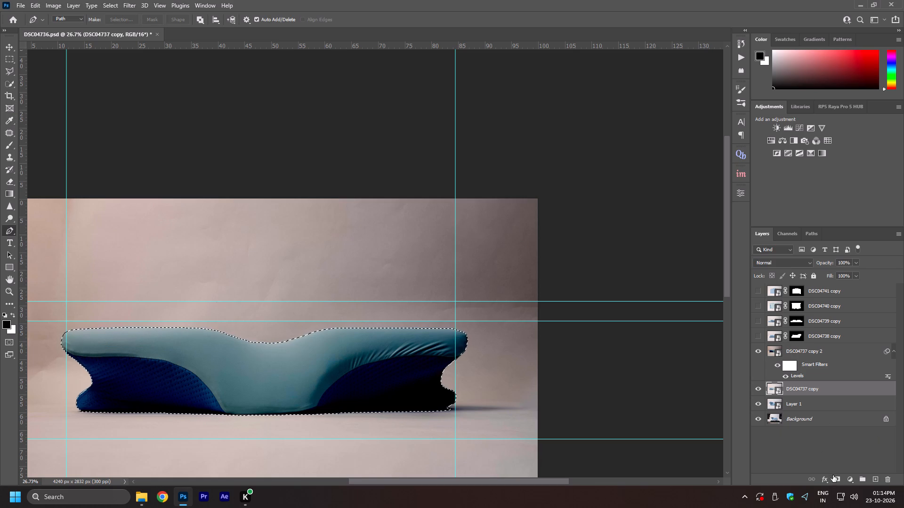
left_click(839, 479)
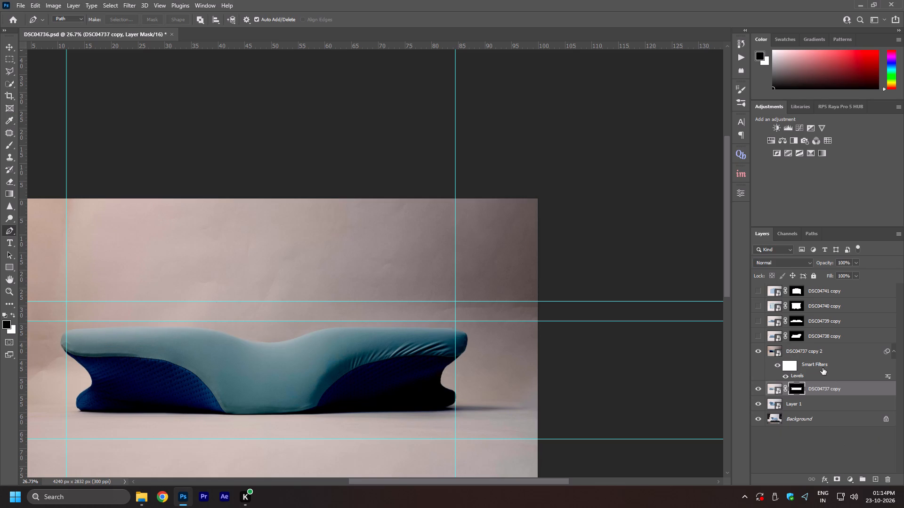
Delete the darkened helper layer DSC04737 copy 2.
left_click(813, 348)
key("Delete")
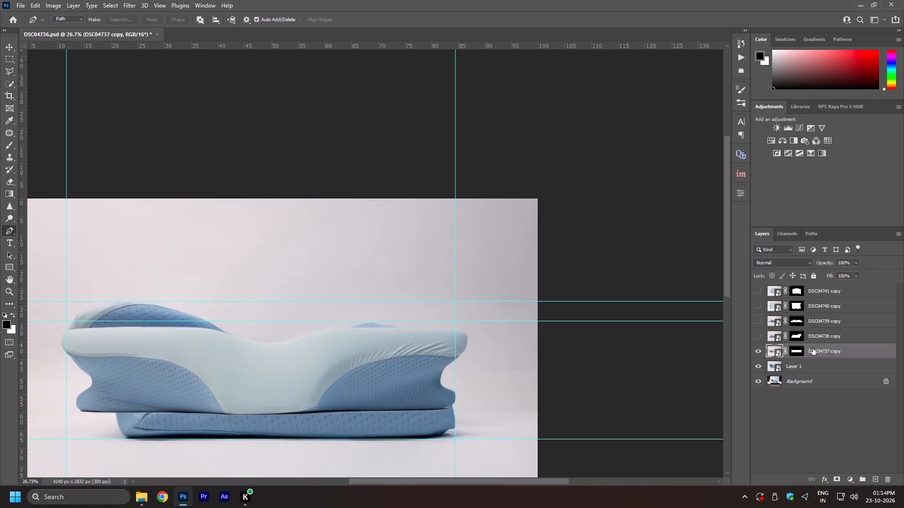
Hide DSC04737 copy and the Background, and select the pillow on Layer 1 with Select Subject.
left_click(759, 352)
left_click(797, 367)
left_click(755, 381)
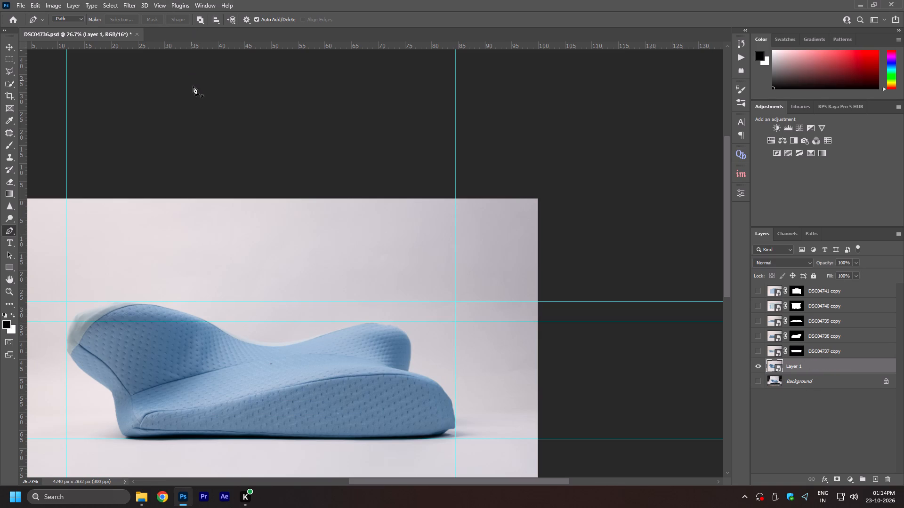
key("w")
left_click(270, 19)
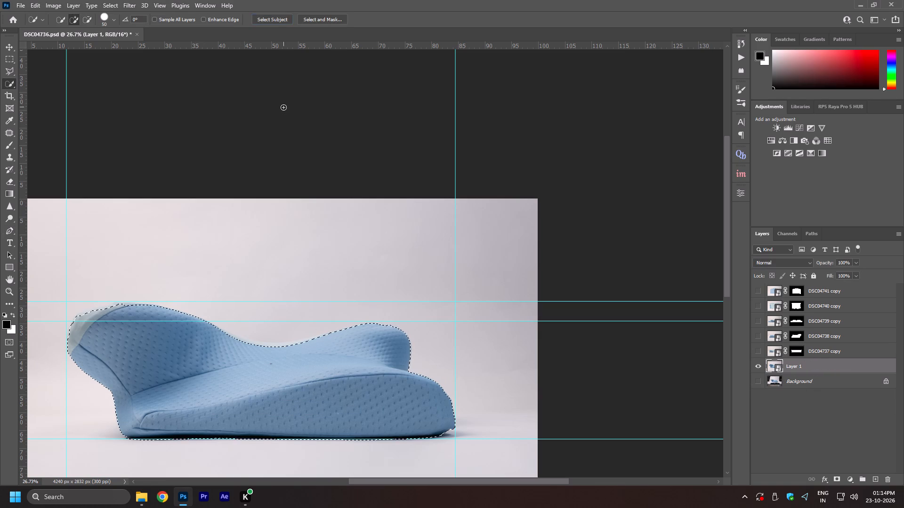
Start a Pen path at the lower edge of the pillow's pale left end and curve it up around the pale corner.
key("p")
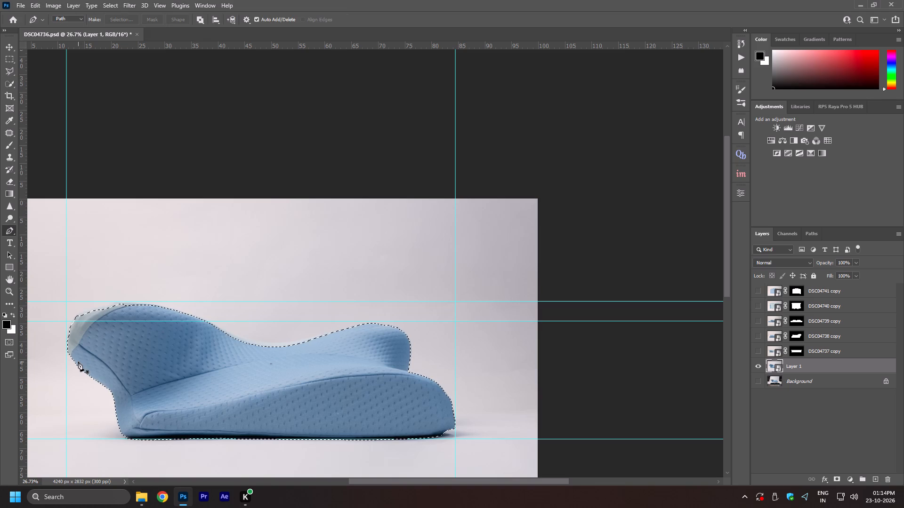
scroll(183, 440, "up", 8, "alt")
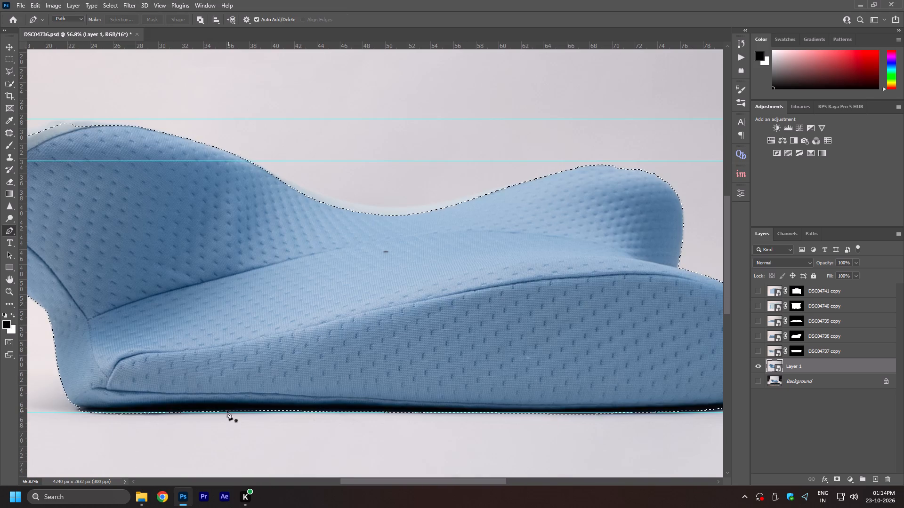
scroll(226, 410, "down", 7, "alt")
scroll(105, 294, "up", 20, "alt")
scroll(105, 294, "up", 2, "alt")
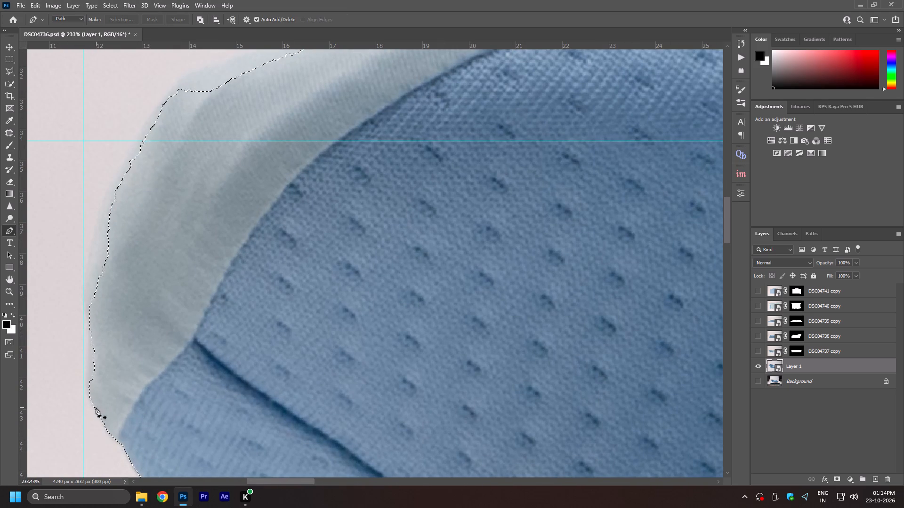
left_click(93, 408)
scroll(82, 330, "down", 5, "alt")
key("space")
key("space")
left_click_drag(89, 284, 121, 265)
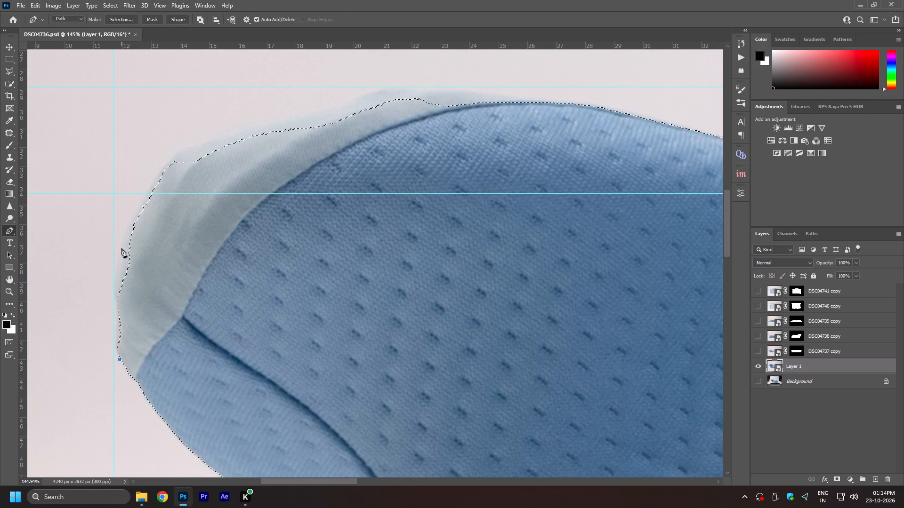
left_click_drag(123, 239, 141, 185)
key("space")
key("space")
key("space")
key("space")
key("space")
key("space")
key("space")
key("space")
key("space")
key("space")
key("space")
key("space")
key("space")
key("space")
key("space")
left_click_drag(185, 165, 169, 203)
left_click_drag(172, 184, 198, 174)
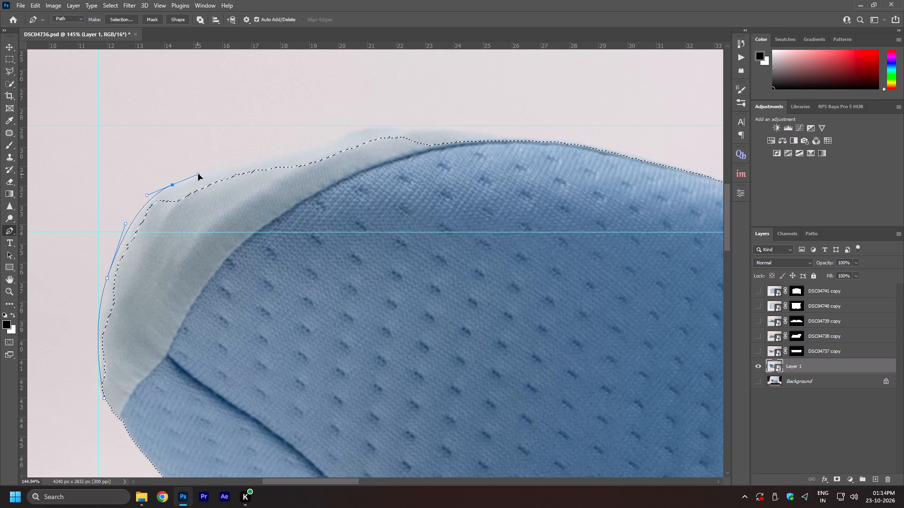
left_click_drag(198, 174, 194, 175)
Continue the path over the pale strip along the pillow's tall left crest to the start of its downward slope.
key("space")
key("space")
key("space")
left_click_drag(316, 147, 217, 230)
scroll(179, 234, "up", 4, "alt")
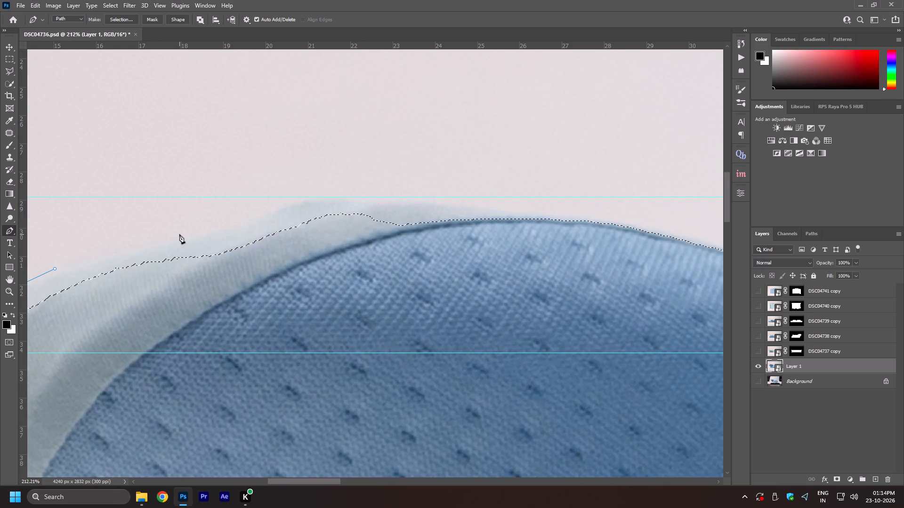
left_click_drag(208, 234, 267, 218)
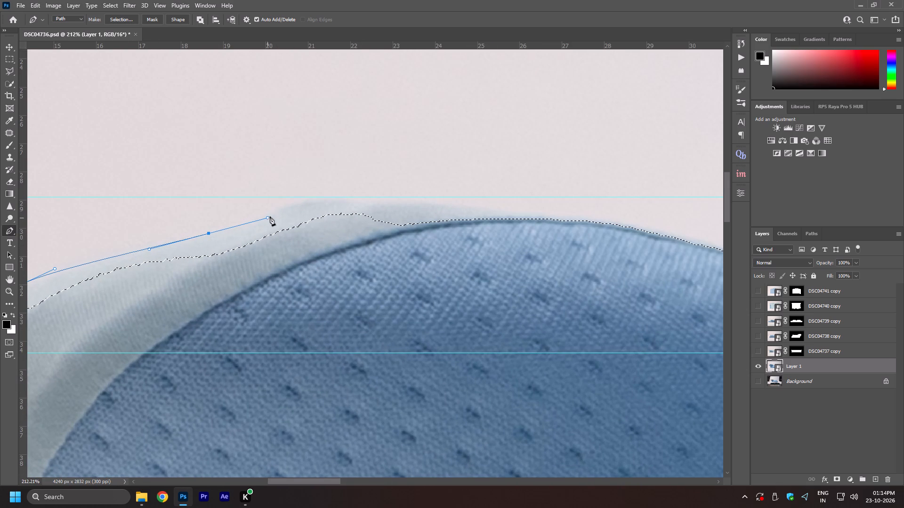
left_click_drag(386, 205, 499, 207)
key("space")
key("space")
key("space")
key("space")
key("space")
key("space")
key("space")
key("space")
left_click_drag(658, 235, 452, 258)
left_click_drag(534, 276, 661, 314)
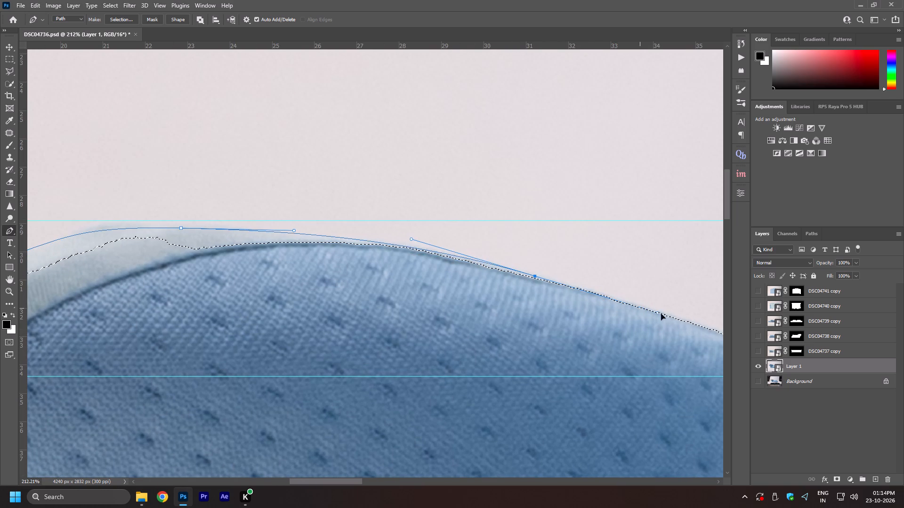
left_click_drag(661, 314, 669, 317)
Continue the path down the crest's slope and along the pale edge into the pillow's middle dip.
scroll(377, 306, "down", 7, "alt")
key("space")
key("space")
key("space")
key("space")
left_click_drag(682, 400, 370, 344)
scroll(304, 309, "up", 3, "alt")
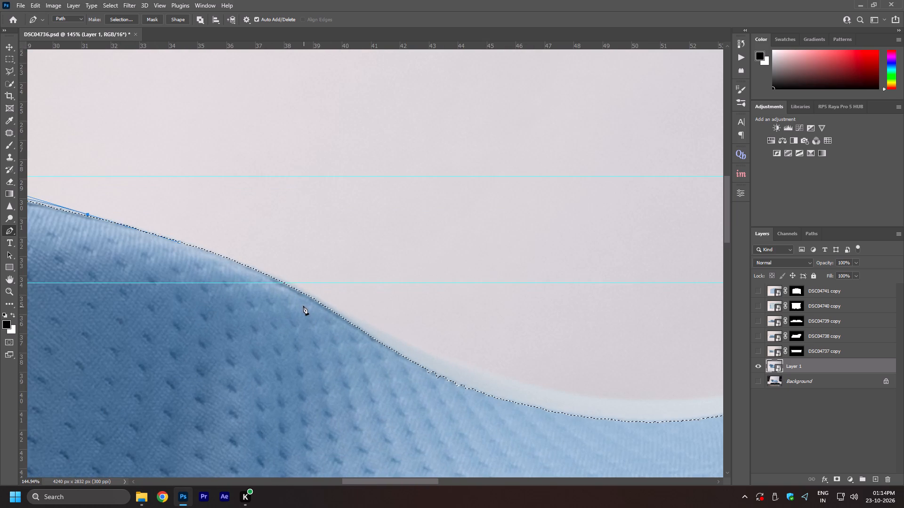
left_click_drag(309, 292, 394, 335)
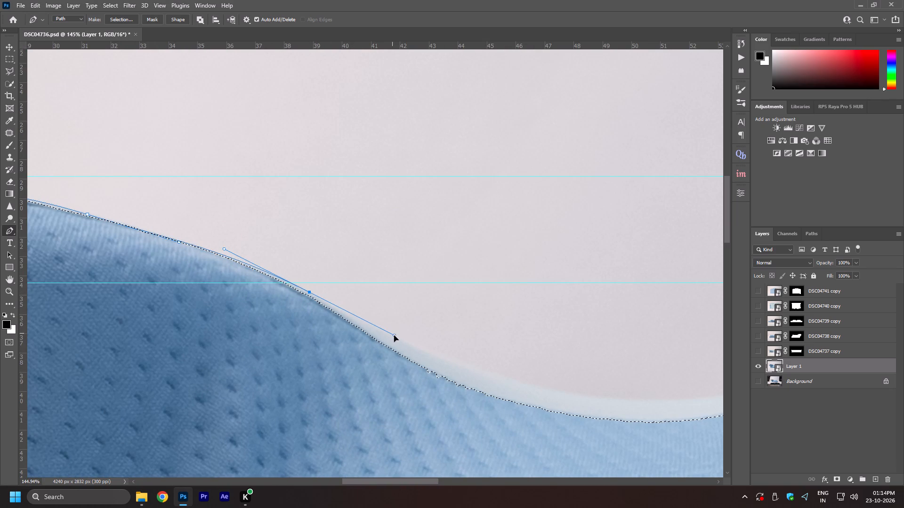
left_click_drag(394, 335, 398, 337)
key("space")
key("space")
key("space")
key("space")
key("space")
key("space")
key("space")
key("space")
left_click_drag(615, 387, 338, 347)
left_click_drag(310, 355, 412, 362)
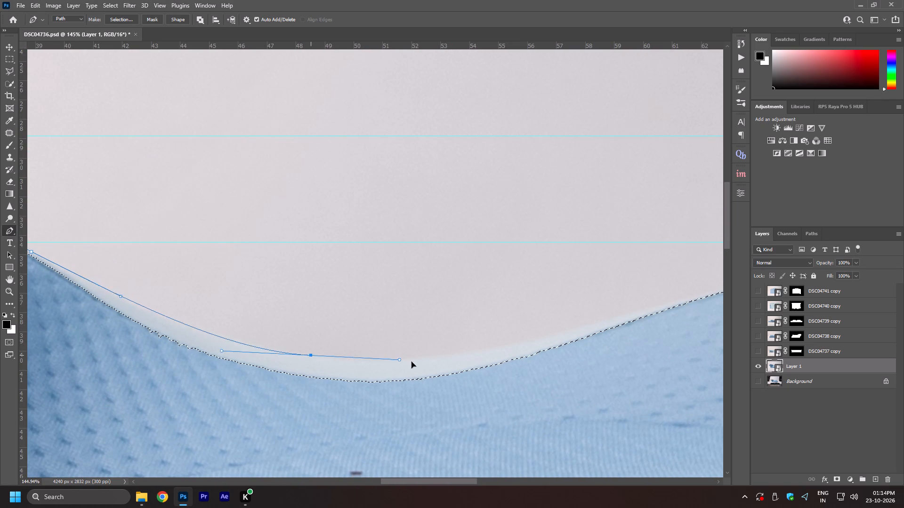
left_click_drag(412, 362, 412, 362)
Continue the path from the middle dip up the pillow's edge to the top of the right hump.
key("space")
key("space")
key("space")
key("space")
key("space")
key("space")
key("space")
left_click_drag(555, 336, 247, 377)
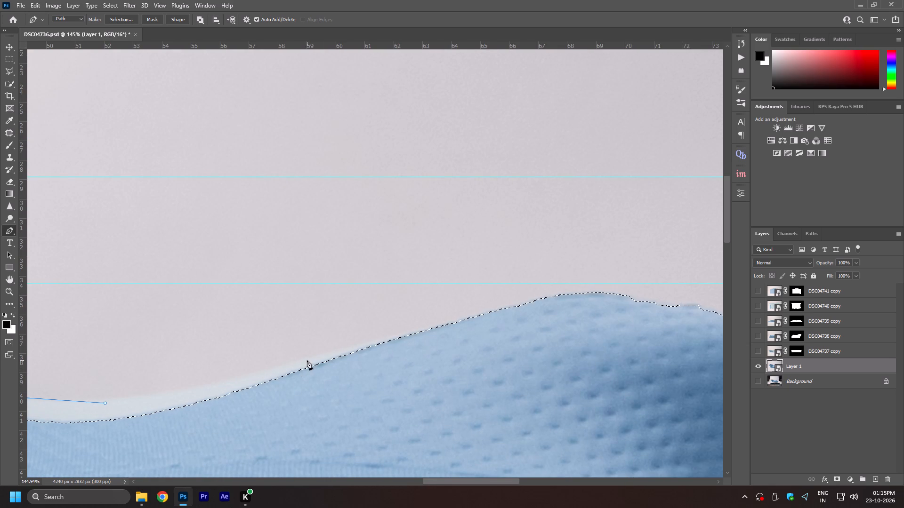
left_click_drag(311, 357, 429, 320)
key("space")
key("space")
key("space")
key("space")
key("space")
key("space")
key("space")
key("space")
left_click_drag(499, 303, 351, 312)
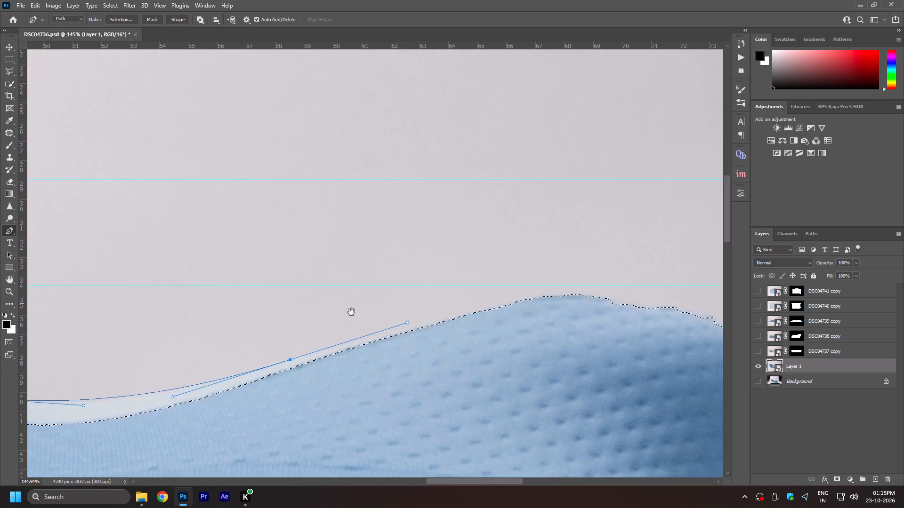
left_click_drag(351, 312, 177, 321)
left_click_drag(285, 309, 325, 316)
Trace around the right hump's outer edge and close the path back through the pillow's interior to its starting point.
key("space")
key("space")
key("space")
left_click_drag(435, 348, 362, 332)
scroll(318, 317, "up", 7, "alt")
left_click_drag(370, 325, 398, 348)
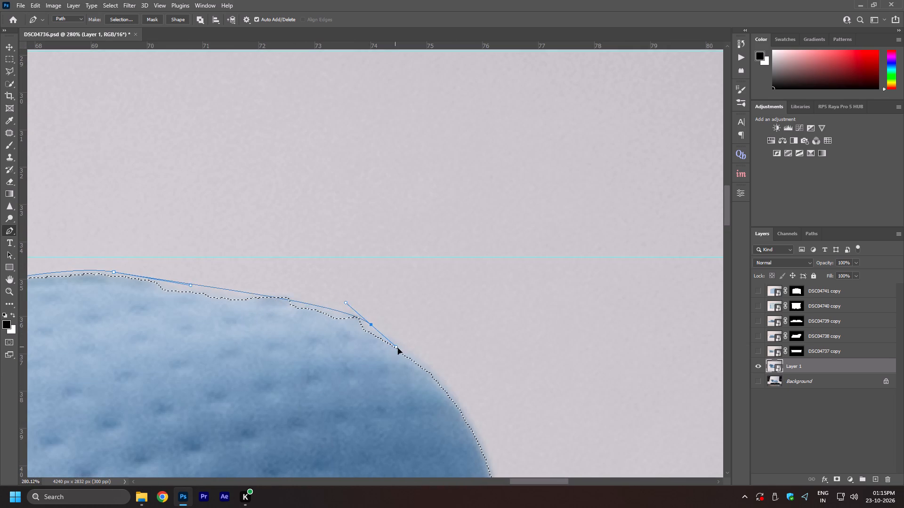
left_click_drag(398, 348, 420, 354)
scroll(427, 357, "down", 6, "alt")
key("space")
key("space")
left_click_drag(472, 406, 420, 230)
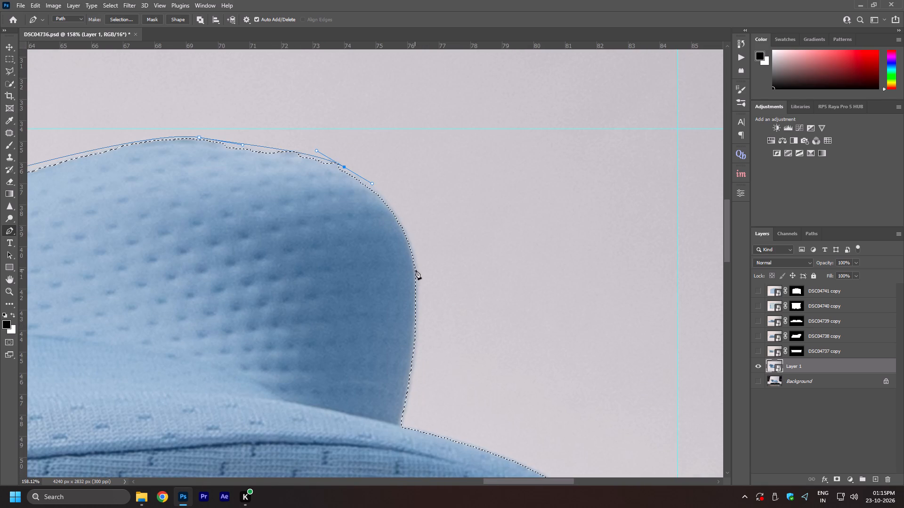
left_click_drag(416, 273, 419, 319)
scroll(420, 313, "down", 14, "alt")
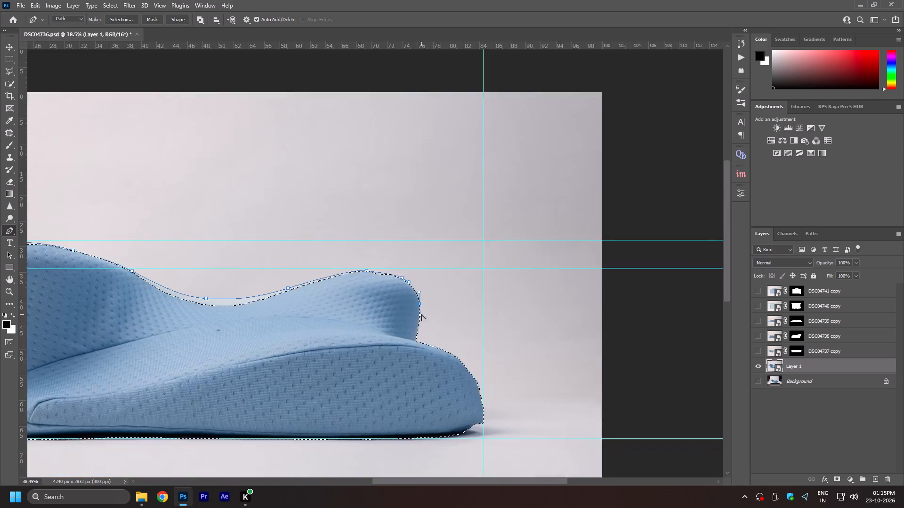
scroll(421, 314, "down", 2, "alt")
left_click(361, 359)
left_click(224, 352)
key("space")
left_click_drag(118, 336, 314, 332)
left_click(209, 308)
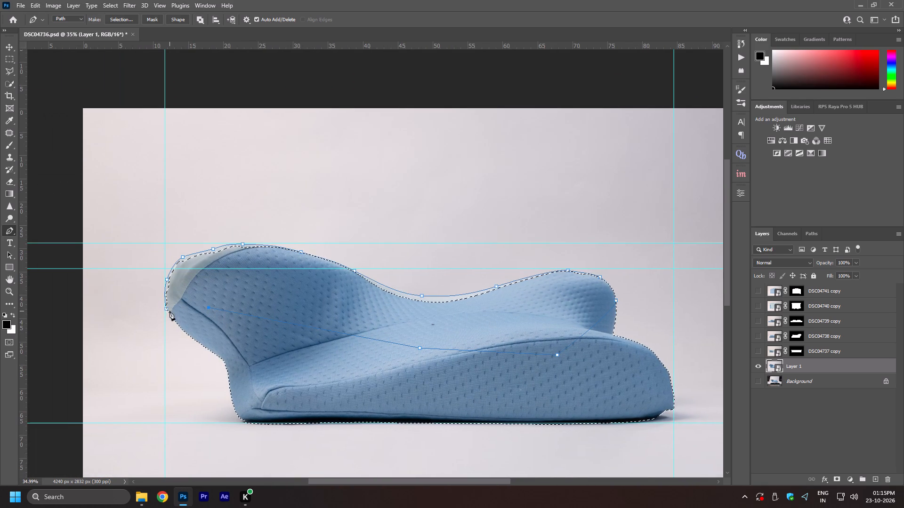
left_click(165, 308)
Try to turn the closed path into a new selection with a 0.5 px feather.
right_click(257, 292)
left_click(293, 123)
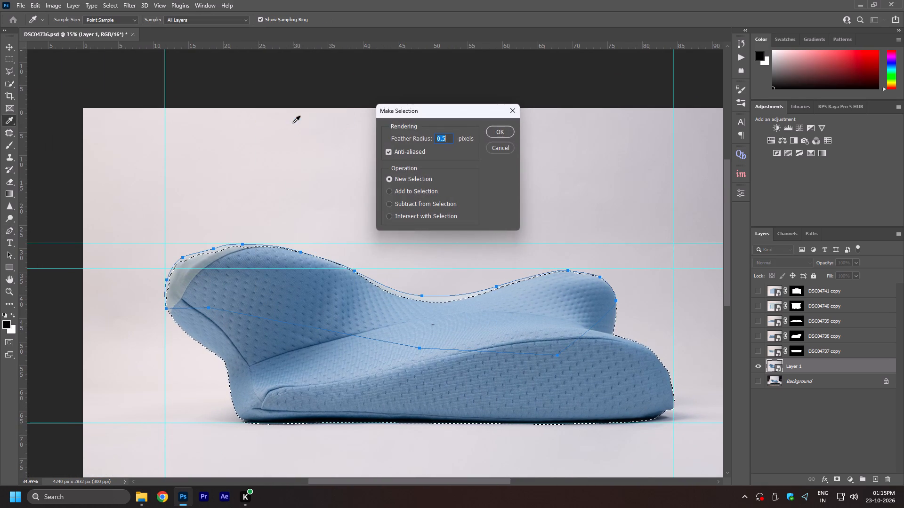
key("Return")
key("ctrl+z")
Add the closed path to the existing pillow selection with a 0.5 px feather and mask Layer 1 with it.
right_click(340, 317)
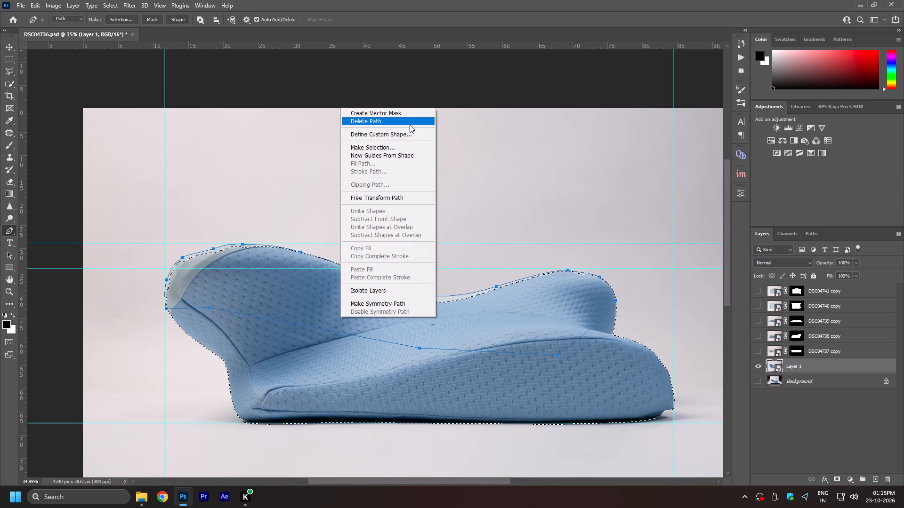
left_click(388, 145)
left_click(404, 190)
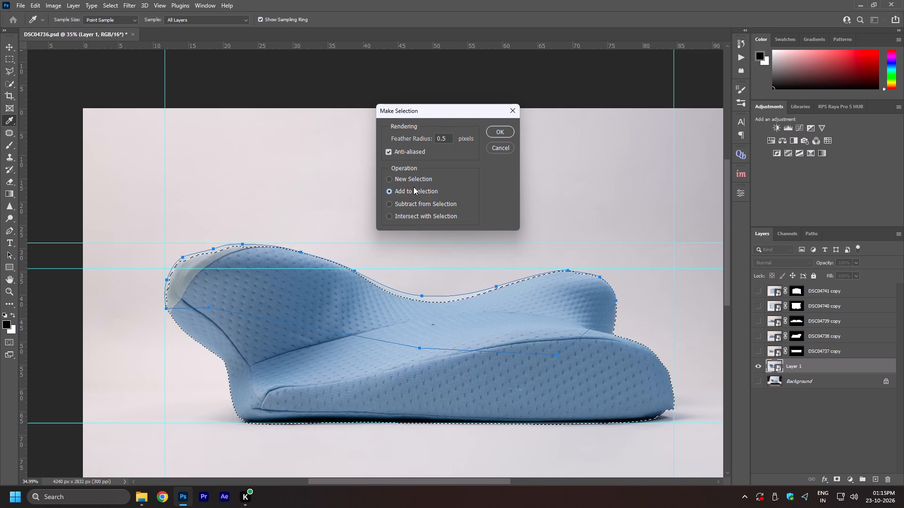
left_click(501, 132)
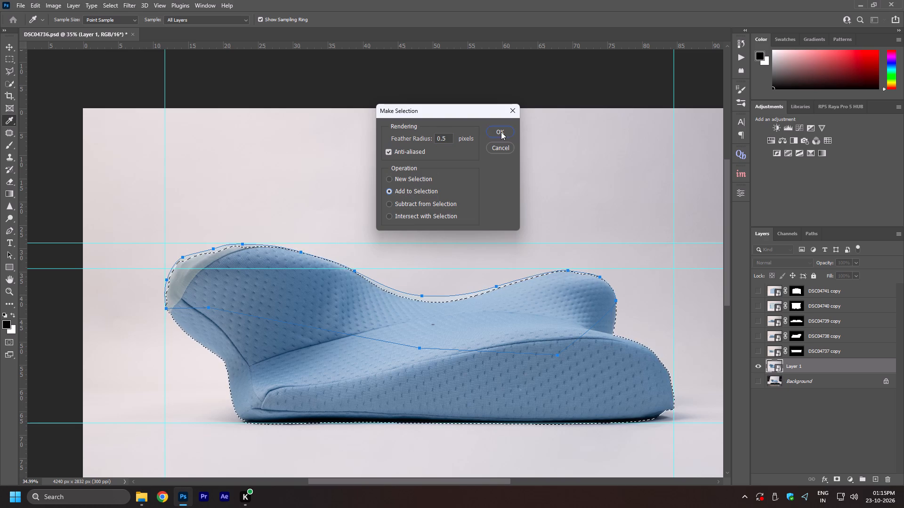
left_click(835, 481)
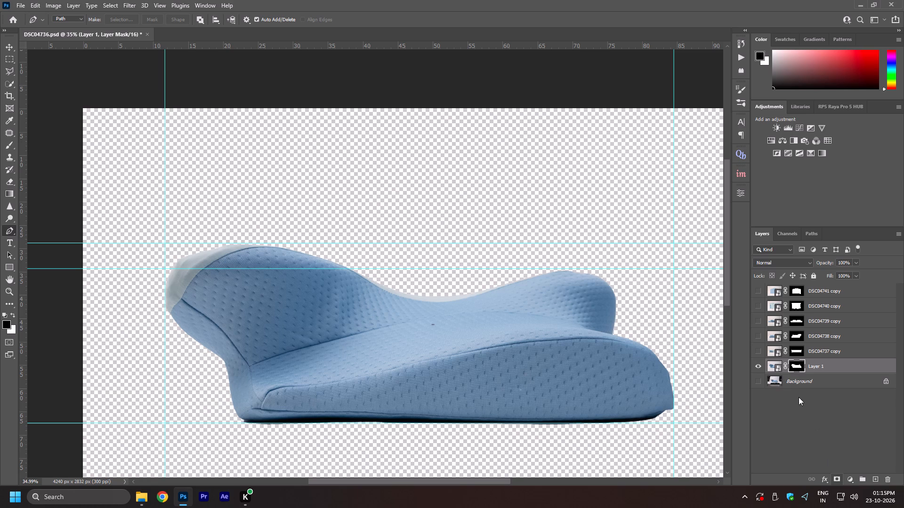
Duplicate the Background layer, show the copy and fill it with white (ffffff).
left_click(778, 380)
key("ctrl+j")
left_click(758, 382)
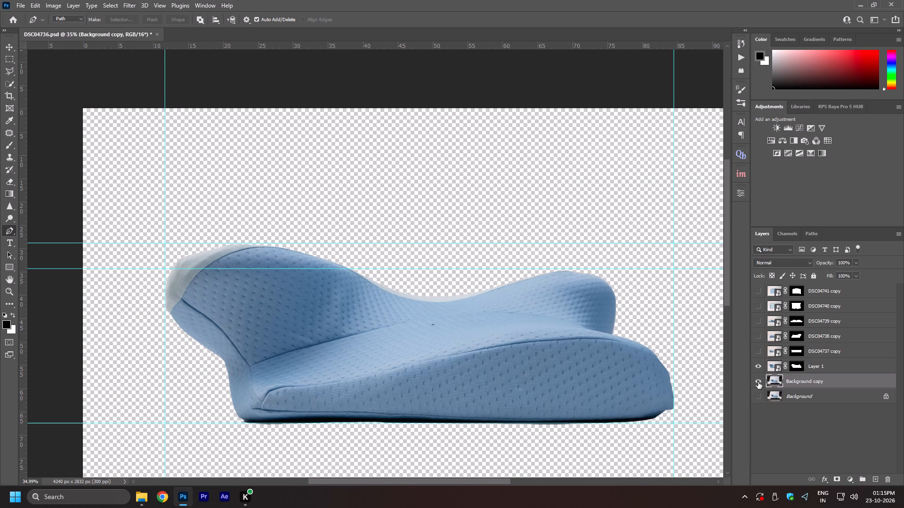
left_click(6, 326)
left_click_drag(662, 171, 421, 0)
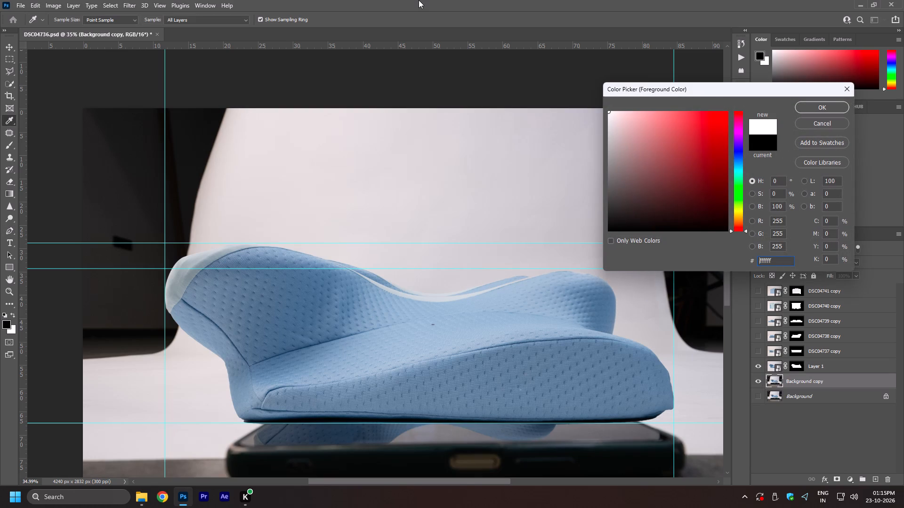
key("Return")
key("alt+BackSpace")
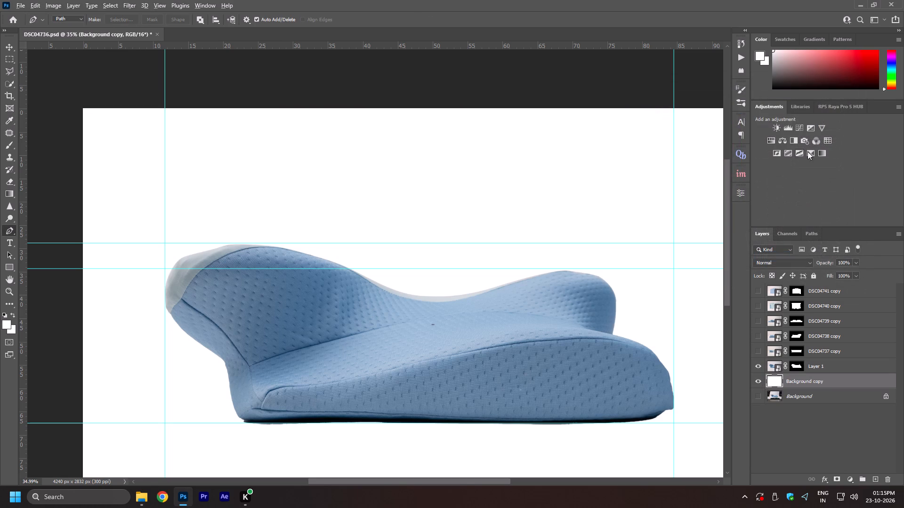
Fit the whole canvas in view and check each masked pillow layer in turn against the white backdrop, ending on Layer 1.
key("v")
key("space")
key("space")
key("space")
key("space")
key("space")
key("space")
key("space")
key("space")
key("space")
key("space")
key("space")
key("space")
key("space")
key("space")
key("space")
key("space")
key("space")
key("space")
key("space")
key("space")
right_click(457, 289)
left_click(462, 291)
left_click(476, 295)
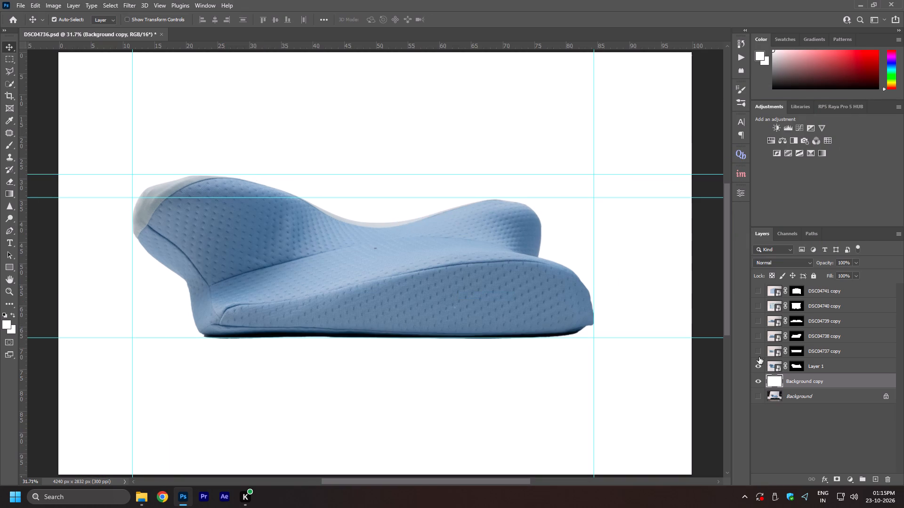
left_click(759, 353)
left_click(759, 353)
left_click(756, 365)
left_click(764, 349)
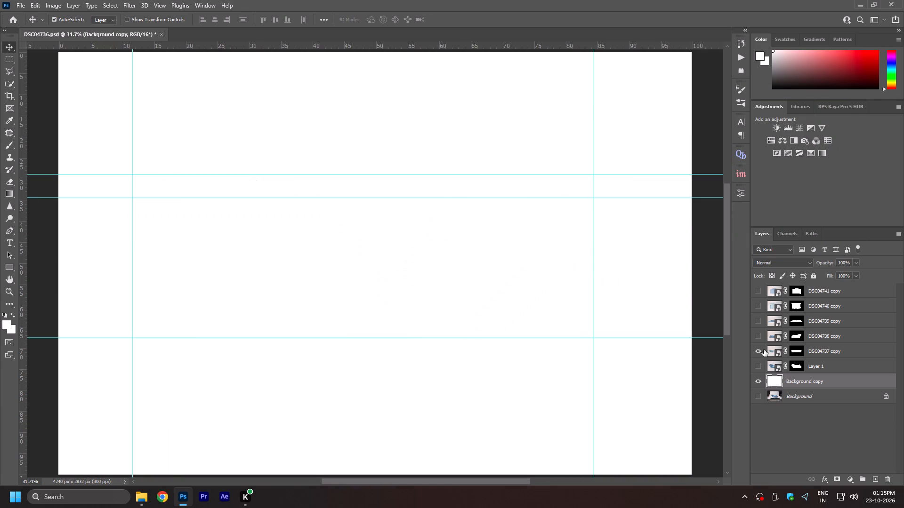
left_click(761, 349)
left_click(759, 362)
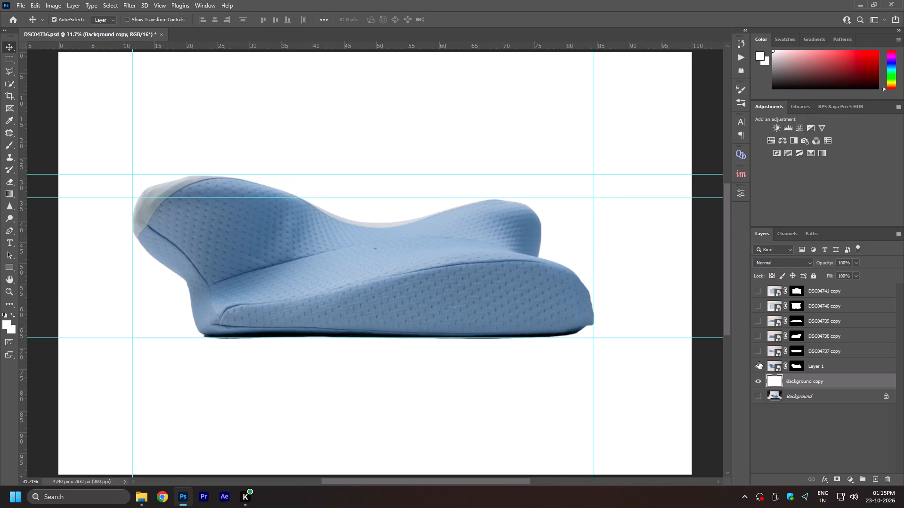
left_click(759, 362)
left_click(760, 355)
left_click(760, 355)
left_click(759, 336)
left_click(759, 336)
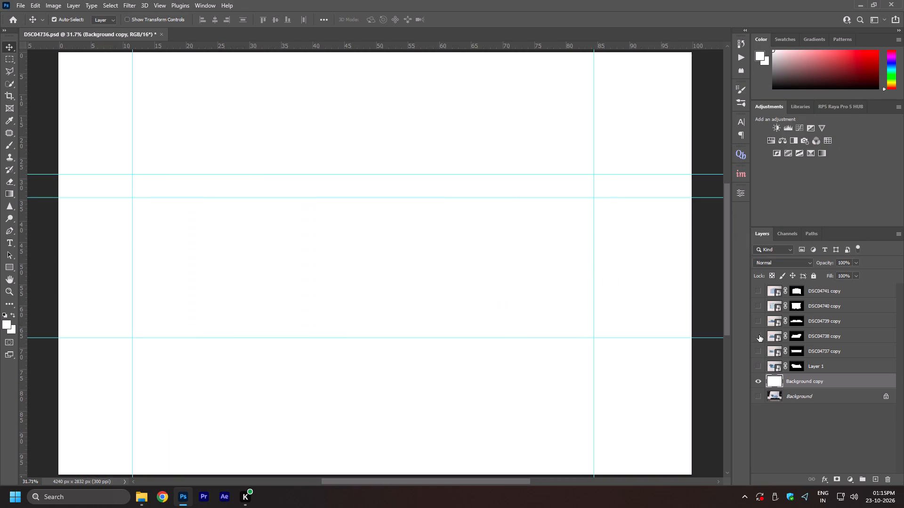
double_click(760, 323)
left_click(758, 304)
left_click(758, 304)
left_click(757, 293)
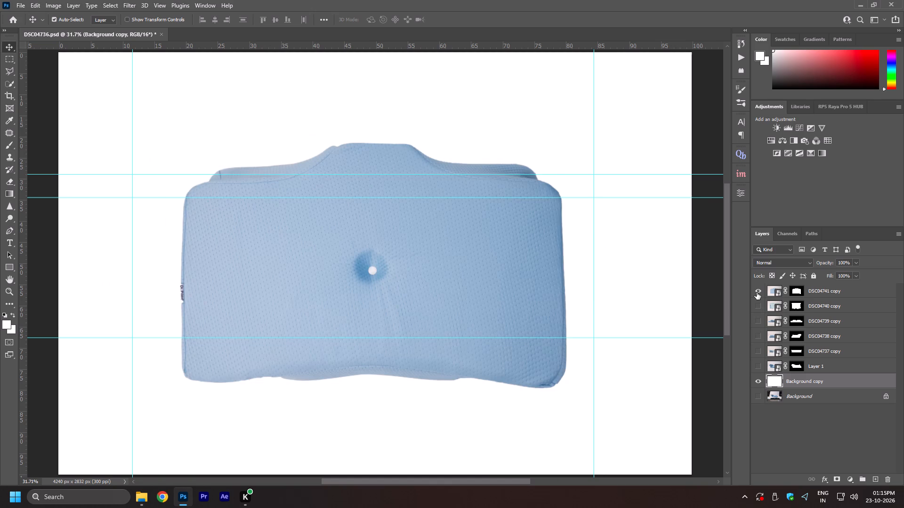
left_click(757, 293)
left_click(757, 299)
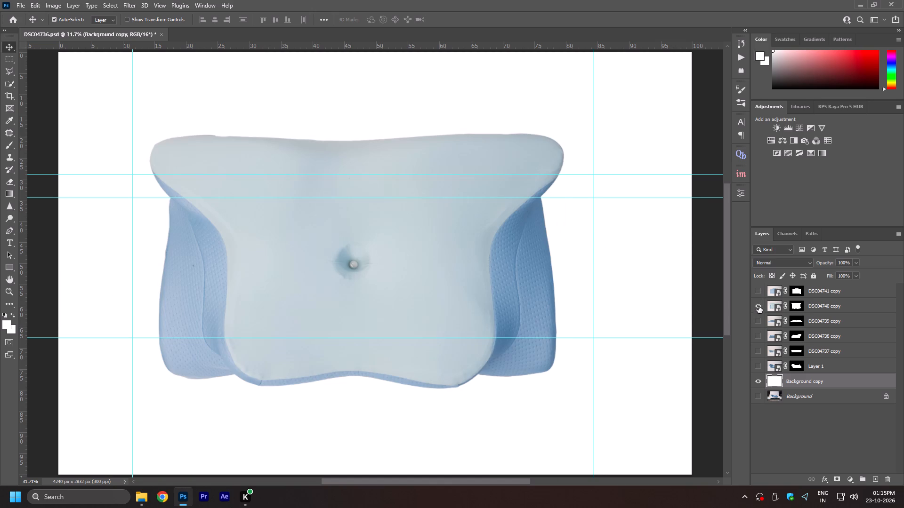
left_click(759, 291)
left_click_drag(759, 291, 761, 303)
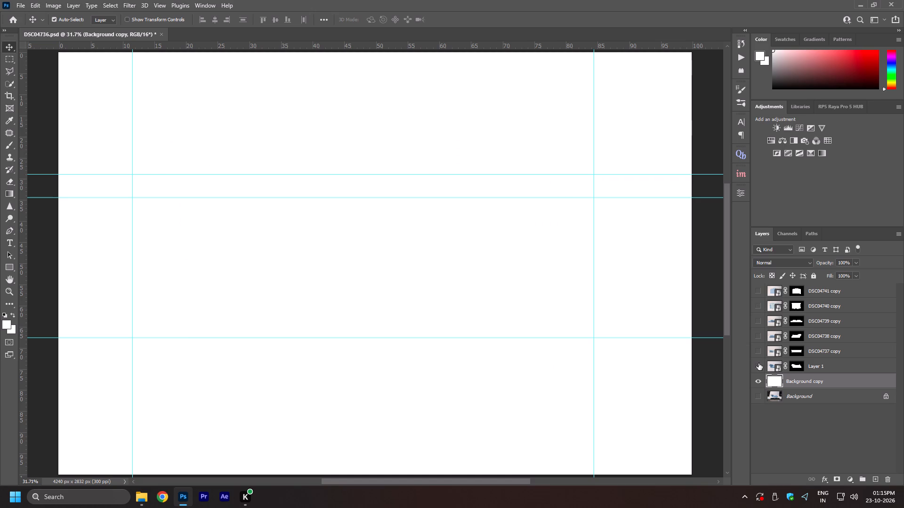
left_click(759, 362)
left_click(831, 363)
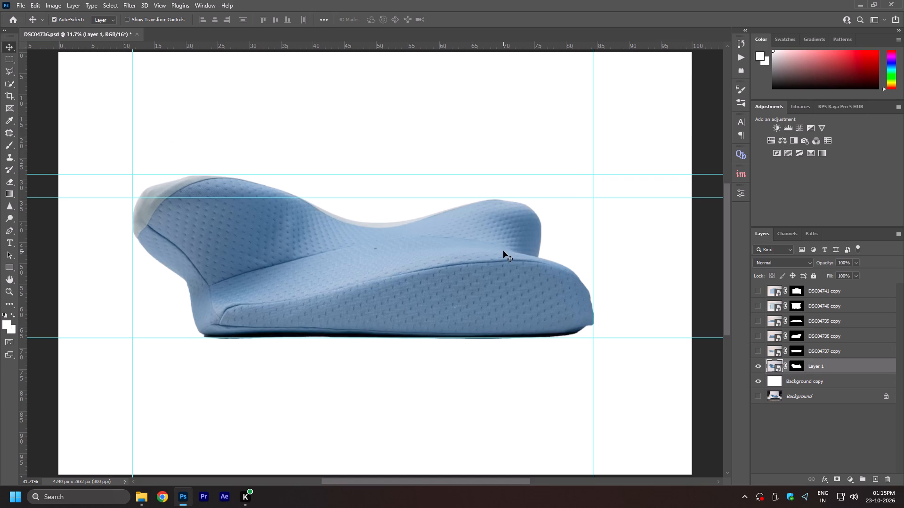
Show the DSC04741 copy layer in place of Layer 1 and apply Hue/Saturation to it with saturation 30.
left_click(758, 362)
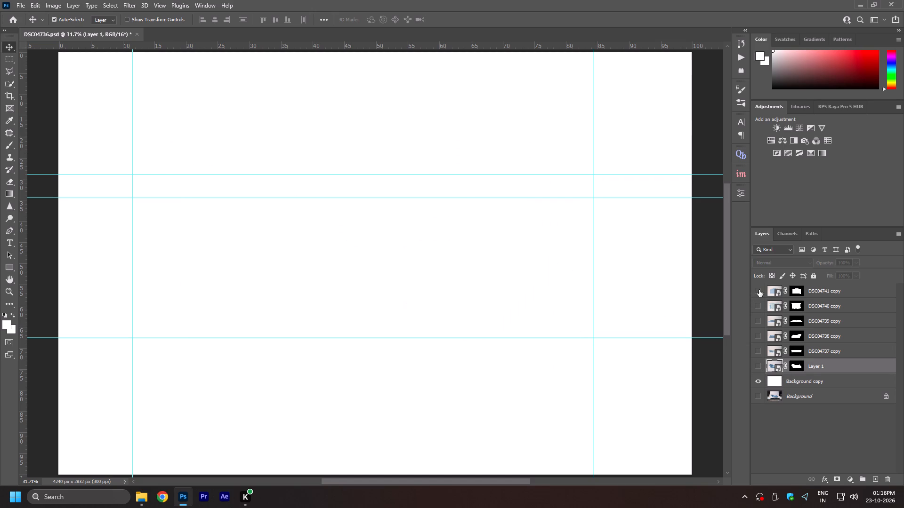
left_click(759, 290)
left_click(836, 295)
key("ctrl+u")
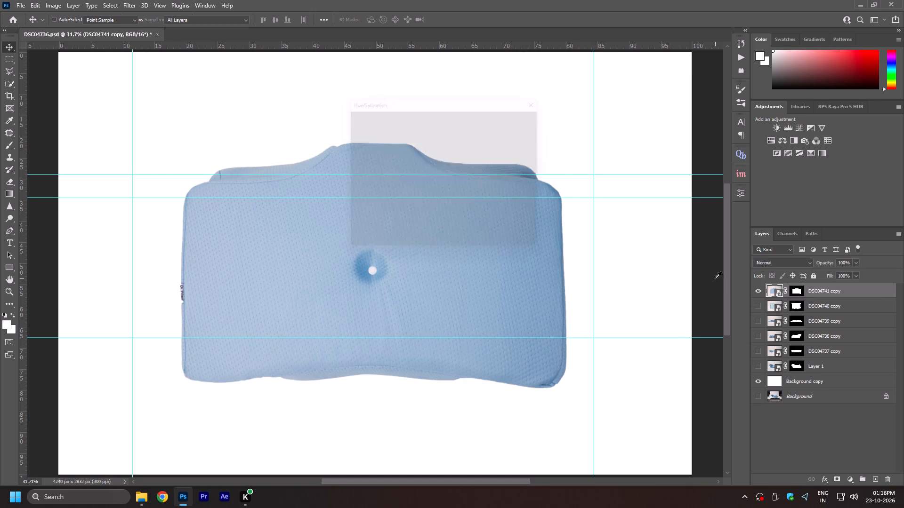
left_click_drag(461, 173, 429, 173)
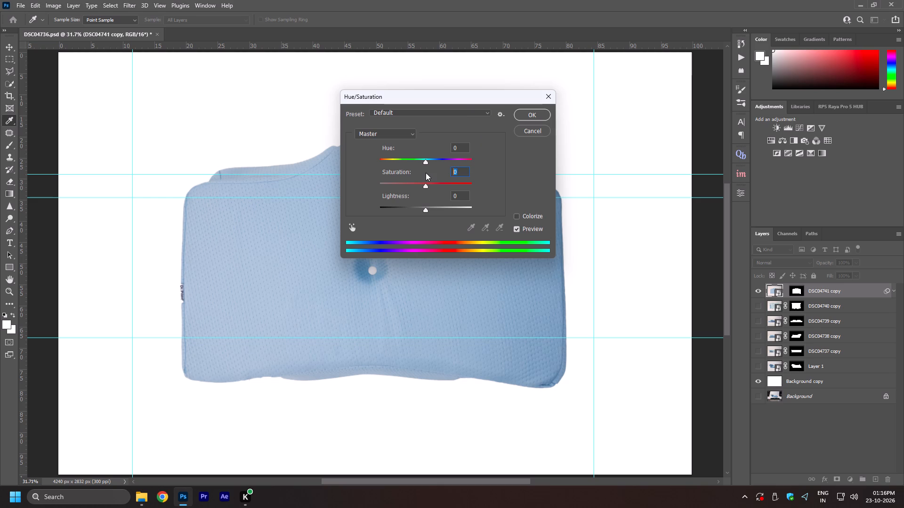
type("20")
left_click_drag(466, 172, 428, 167)
type("40")
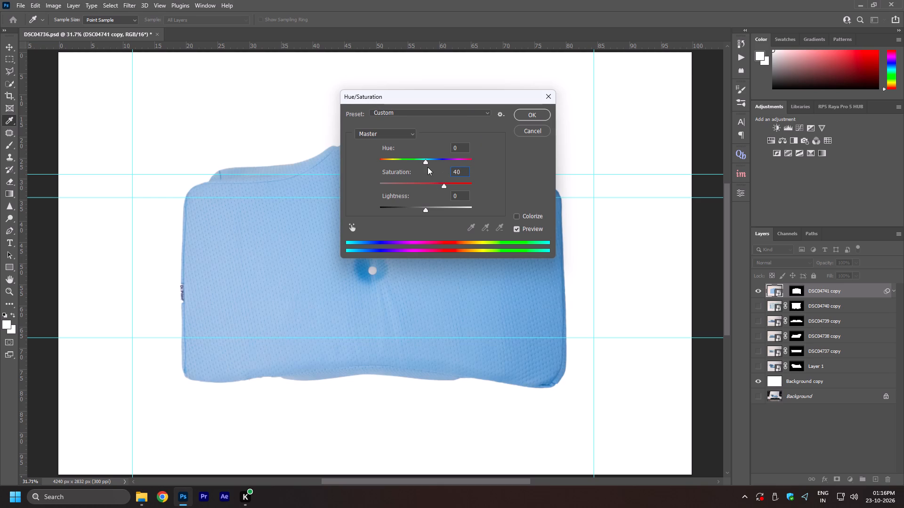
left_click_drag(463, 170, 435, 170)
type("30")
key("Return")
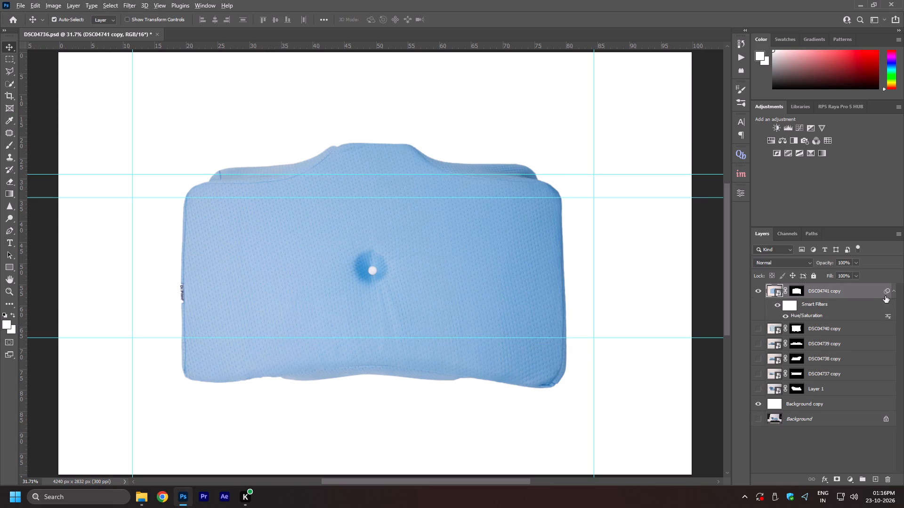
Copy the Hue/Saturation smart filter from DSC04741 copy onto the DSC04740, DSC04739, DSC04738 and DSC04737 copy layers and Layer 1.
left_click_drag(887, 292, 864, 336, "alt")
left_click_drag(886, 326, 868, 346, "alt")
left_click_drag(888, 347, 872, 367, "alt")
left_click_drag(886, 373, 881, 356, "alt")
left_click_drag(887, 374, 867, 392, "alt")
Examine the pillow layers one at a time to judge the new saturation, ending with only Layer 1 over the white backdrop.
left_click(757, 289)
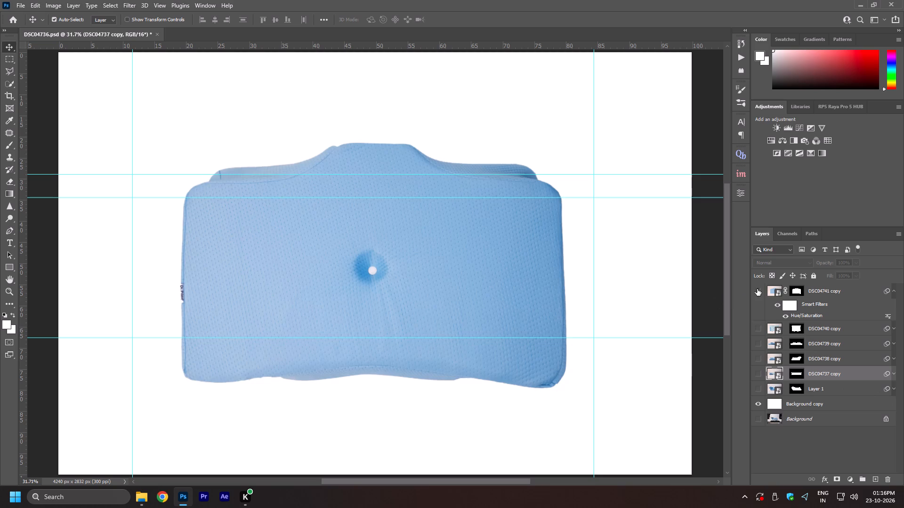
left_click(756, 322)
left_click(757, 325)
left_click(756, 338)
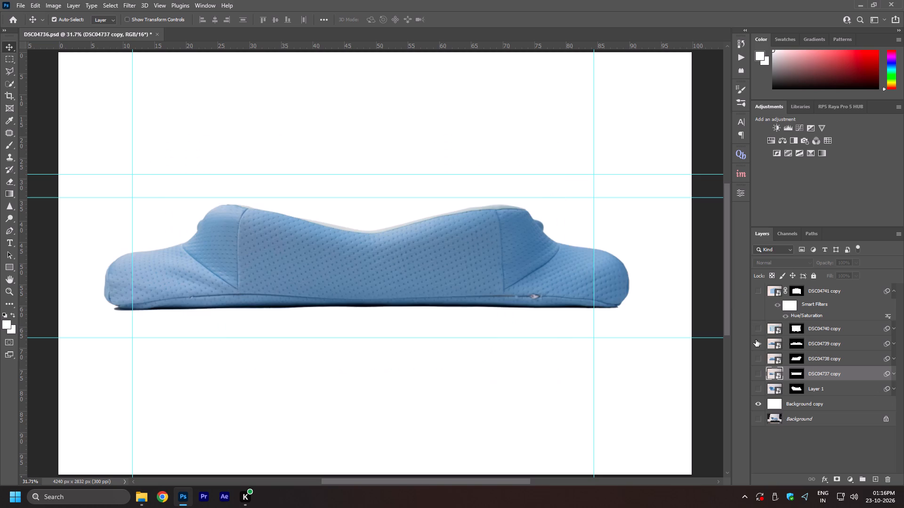
left_click(756, 340)
left_click(759, 353)
left_click(759, 353)
left_click(761, 370)
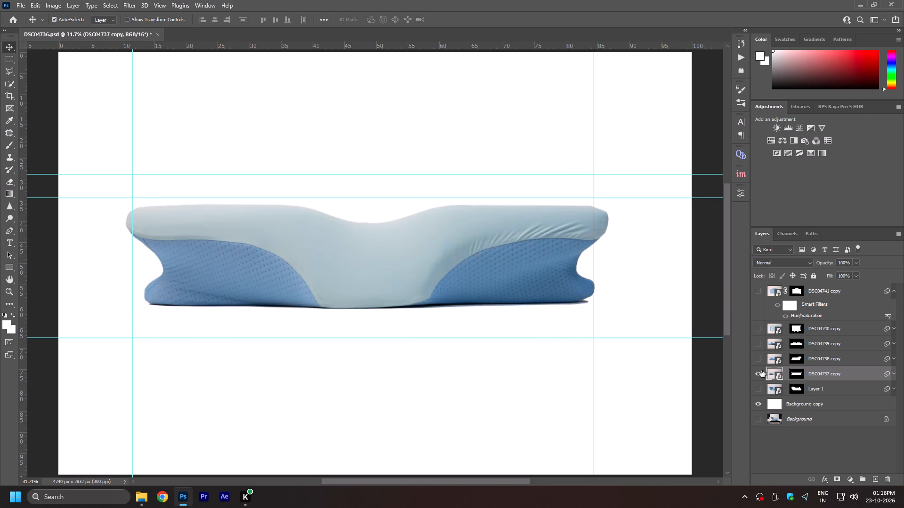
left_click(761, 370)
left_click(760, 389)
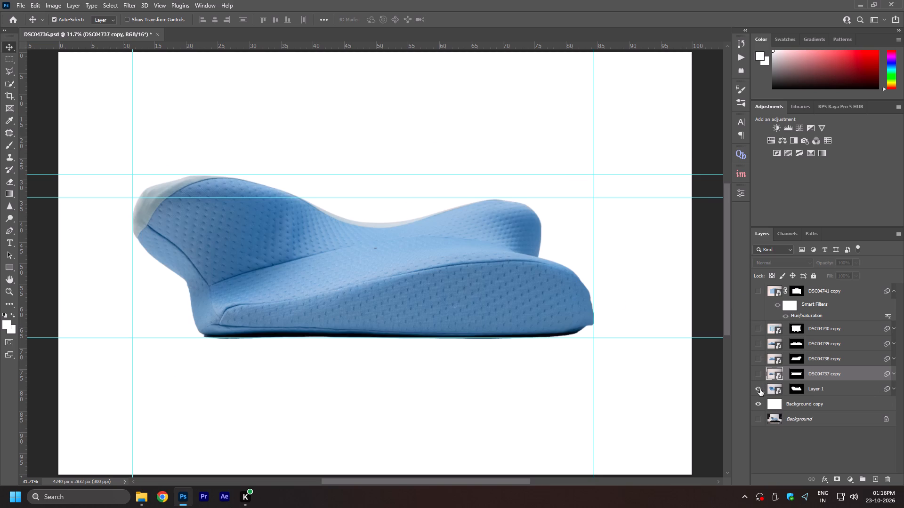
left_click(760, 389)
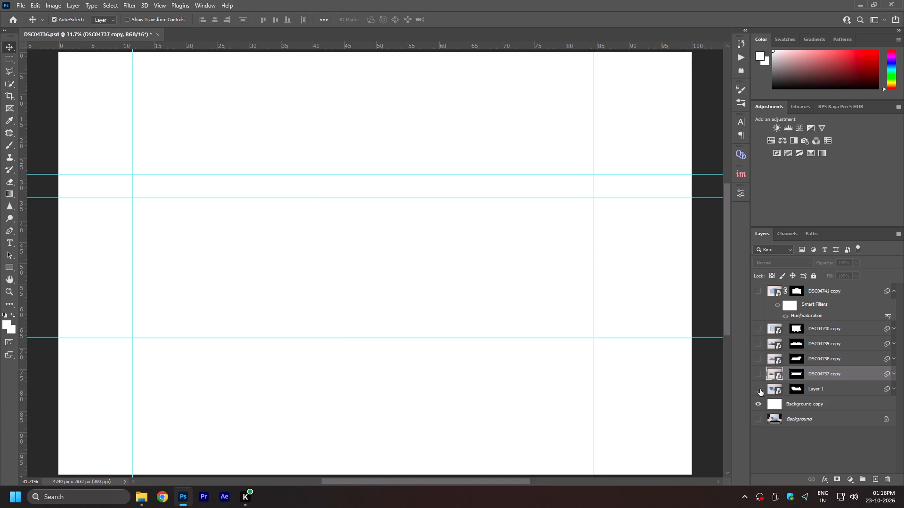
left_click(759, 387)
left_click(847, 361)
left_click(819, 349)
left_click(823, 329)
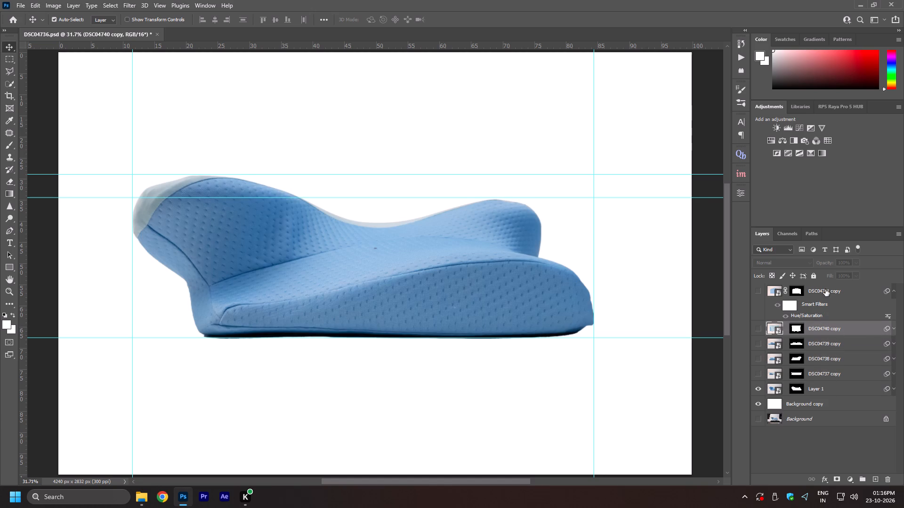
left_click(896, 292)
left_click(893, 291)
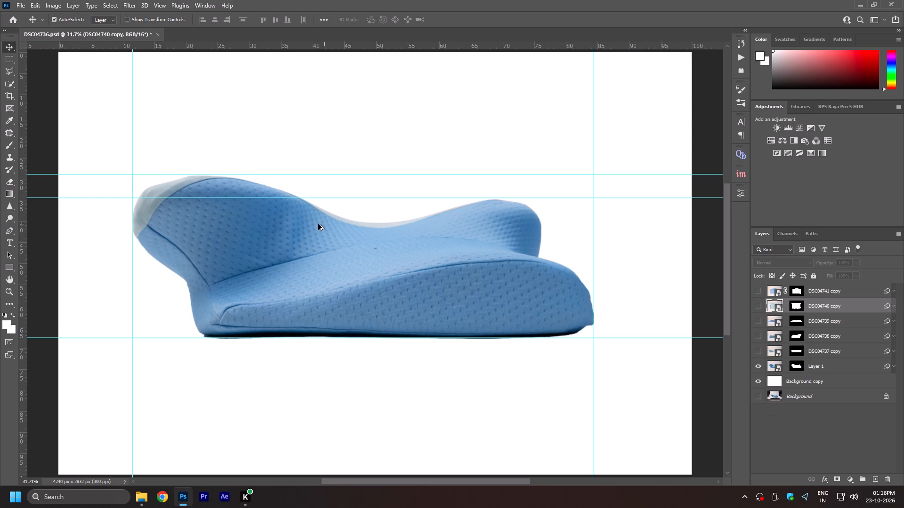
scroll(311, 224, "up", 8, "alt")
scroll(405, 254, "down", 6, "alt")
key("space")
key("space")
right_click(367, 276)
left_click(373, 279)
Set the saturation of Layer 1's Hue/Saturation smart filter to 20.
left_click(893, 370)
double_click(809, 392)
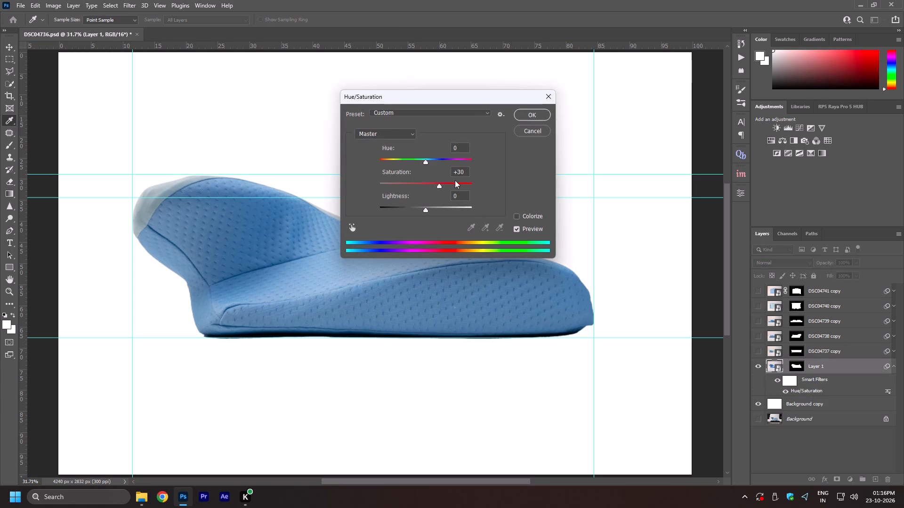
left_click_drag(466, 174, 448, 172)
type("20")
key("Return")
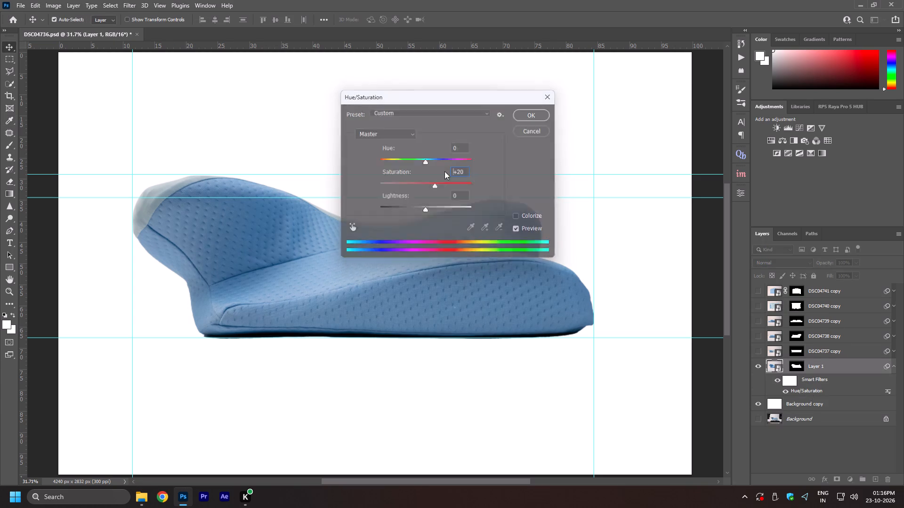
Set the saturation of DSC04737 copy's Hue/Saturation smart filter to 20 and make that layer visible.
left_click(893, 354)
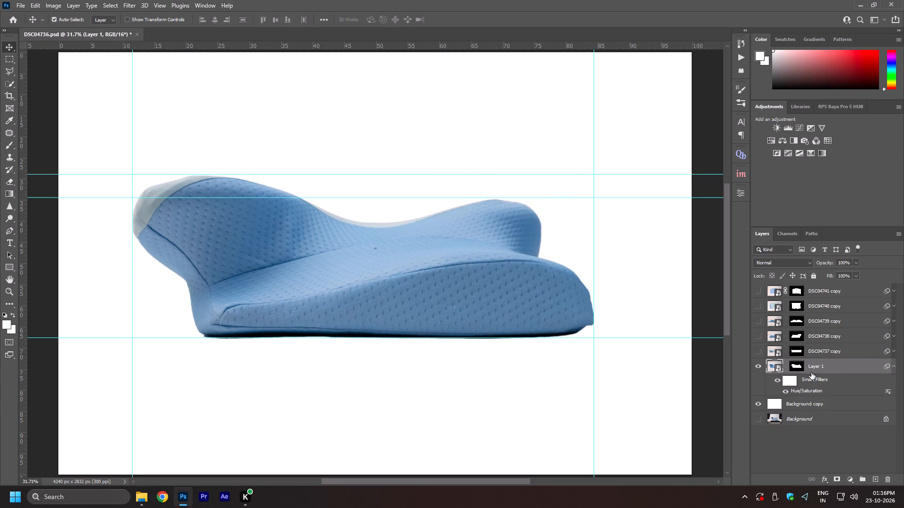
double_click(811, 373)
left_click_drag(468, 173, 436, 168)
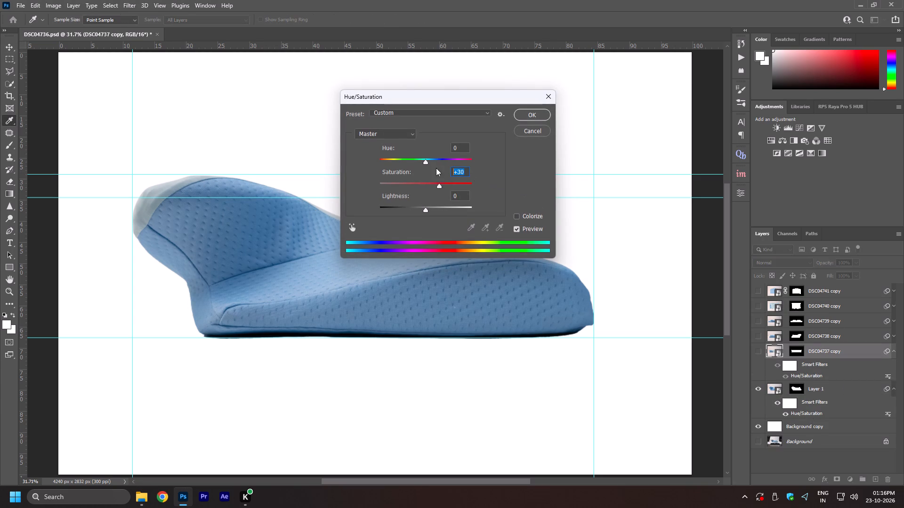
type("20")
key("Return")
left_click(761, 348)
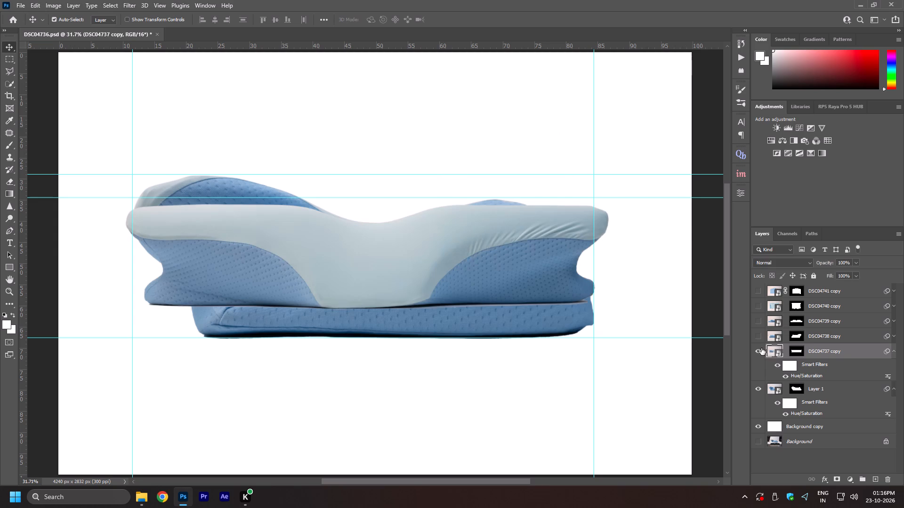
Show the DSC04738 copy layer and set the saturation of its Hue/Saturation smart filter to 20.
left_click(755, 335)
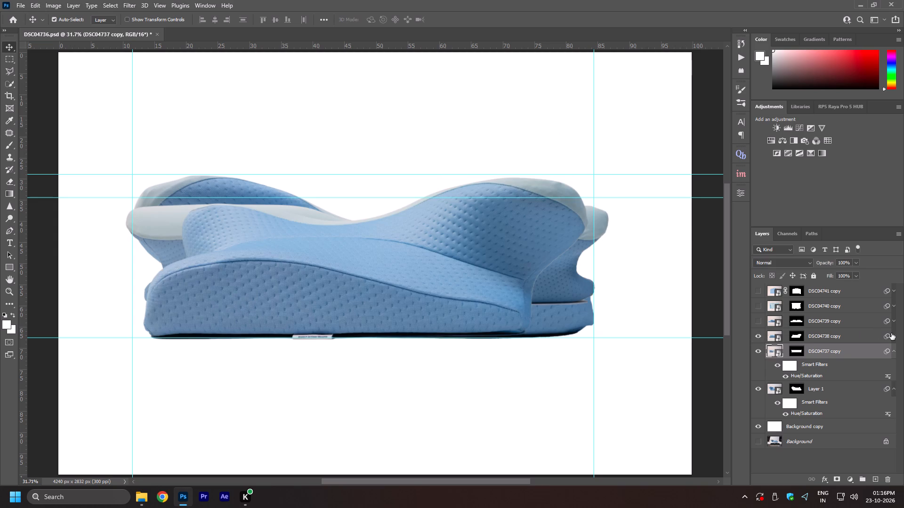
left_click(895, 335)
double_click(809, 358)
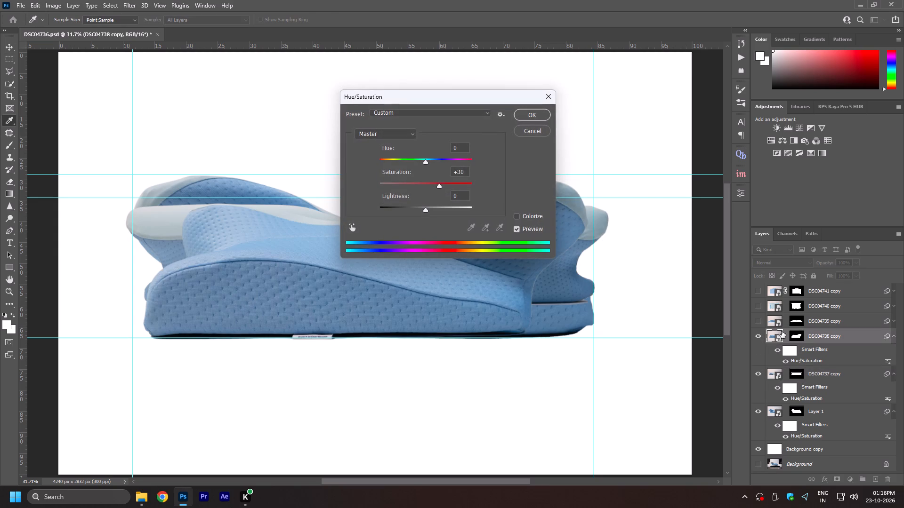
left_click_drag(469, 173, 444, 170)
key("ctrl+a")
type("20")
key("Return")
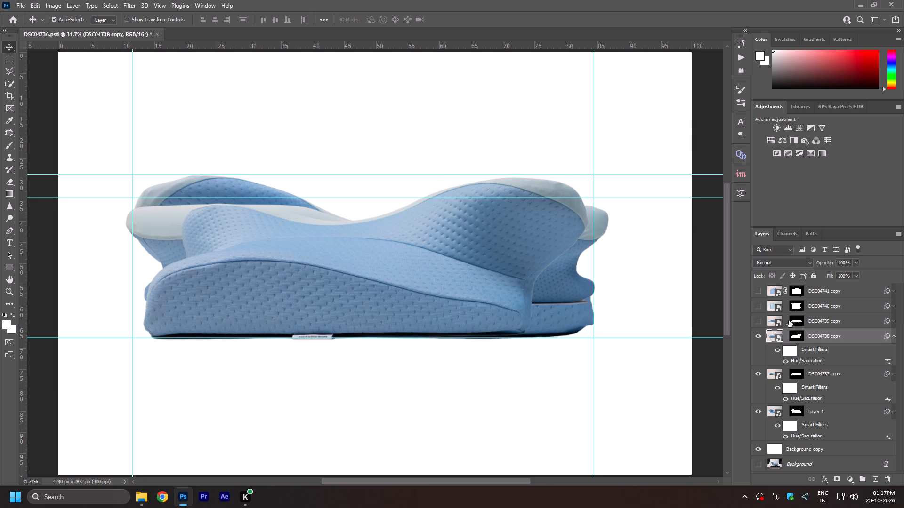
Show the DSC04739 copy layer and set the saturation of its Hue/Saturation smart filter to 20.
left_click(893, 324)
left_click(761, 323)
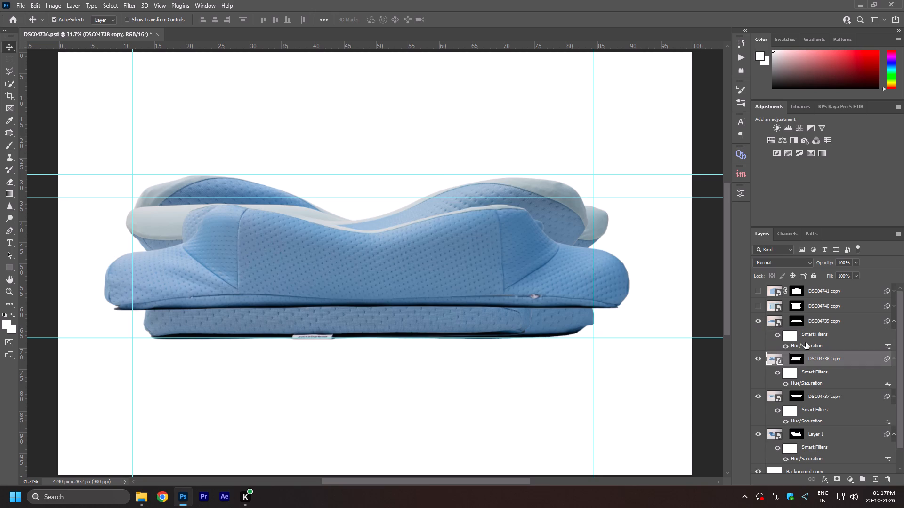
double_click(806, 343)
left_click_drag(463, 174, 442, 169)
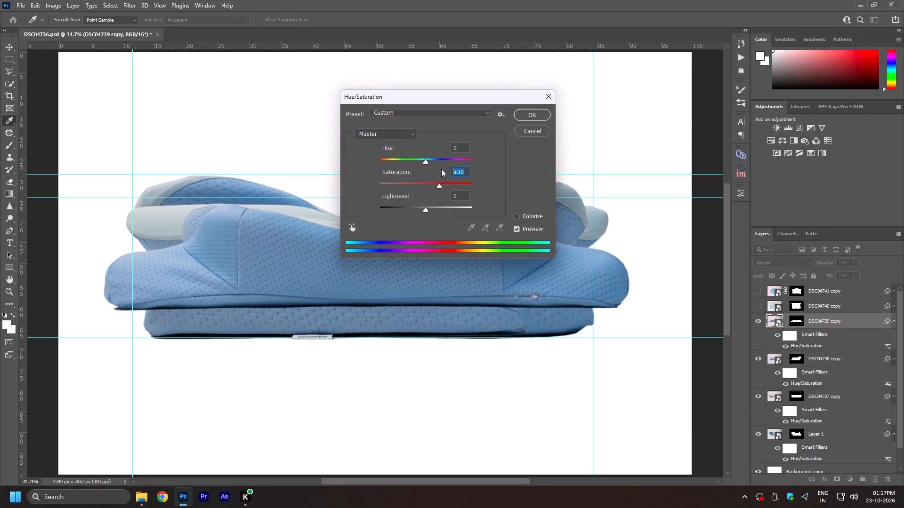
type("20")
key("Return")
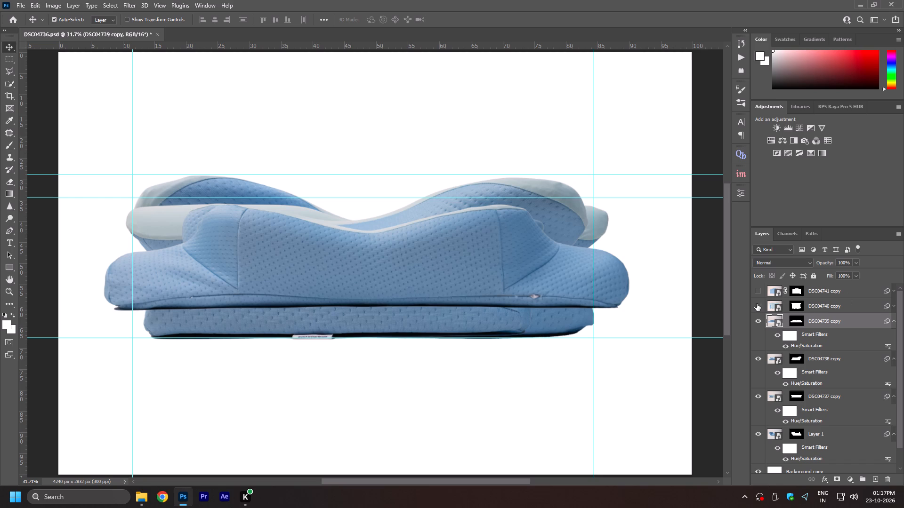
Show the DSC04740 copy layer and set the saturation of its Hue/Saturation smart filter to 20.
left_click(757, 304)
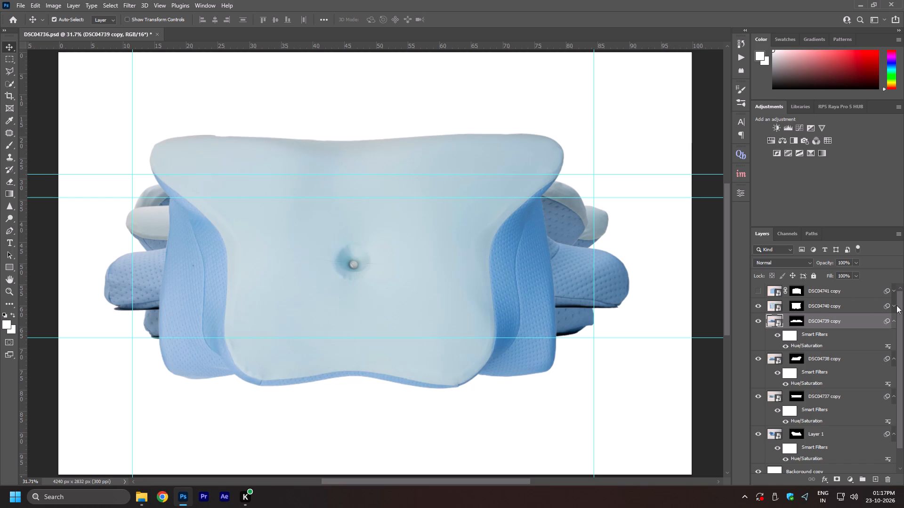
left_click(894, 305)
double_click(814, 330)
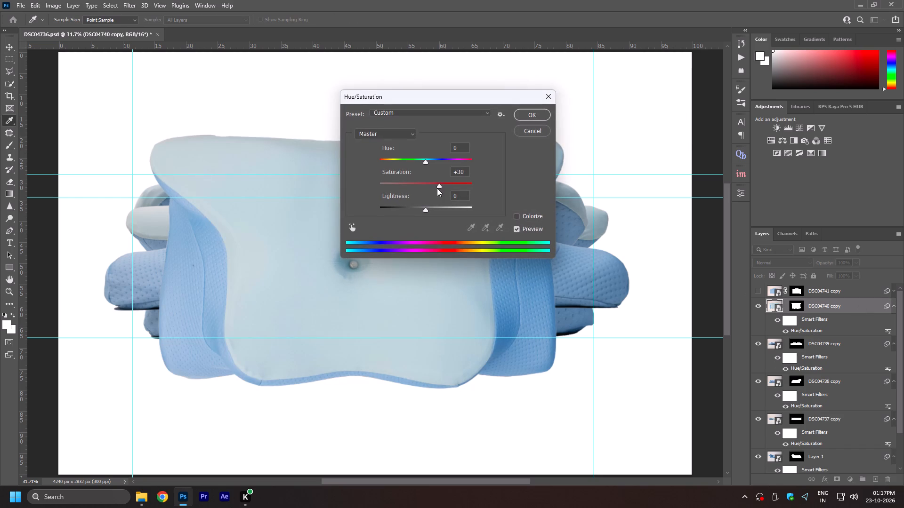
left_click_drag(464, 166, 443, 172)
left_click_drag(467, 169, 440, 172)
type("20")
key("Return")
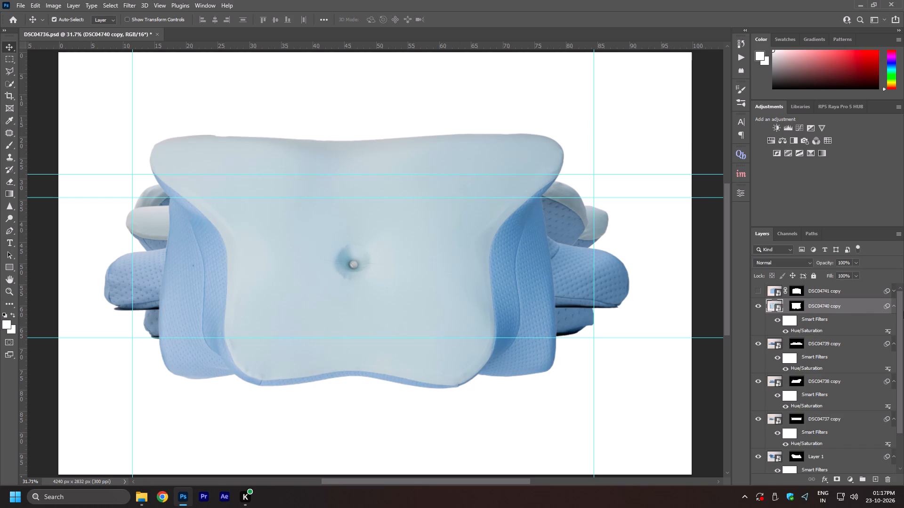
Show the DSC04741 copy layer and set the saturation of its Hue/Saturation smart filter to 20.
left_click(892, 291)
left_click(759, 290)
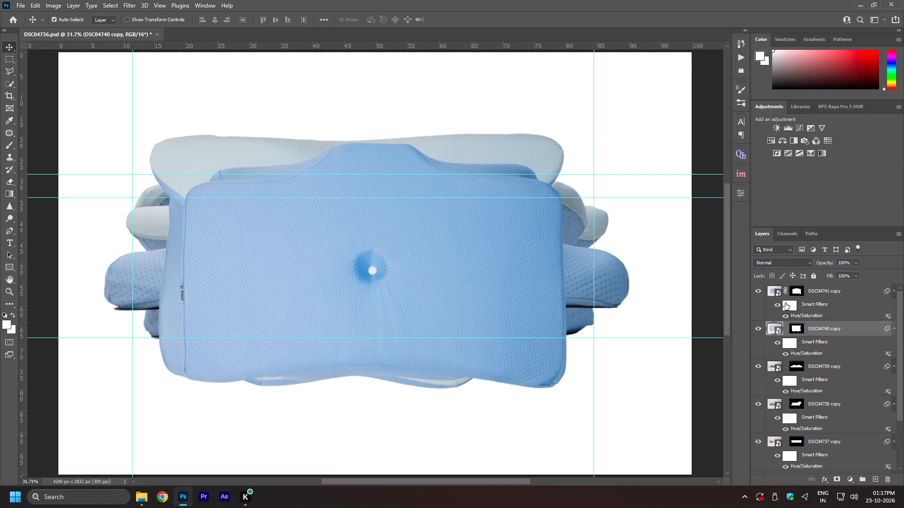
double_click(805, 313)
left_click_drag(466, 170, 441, 171)
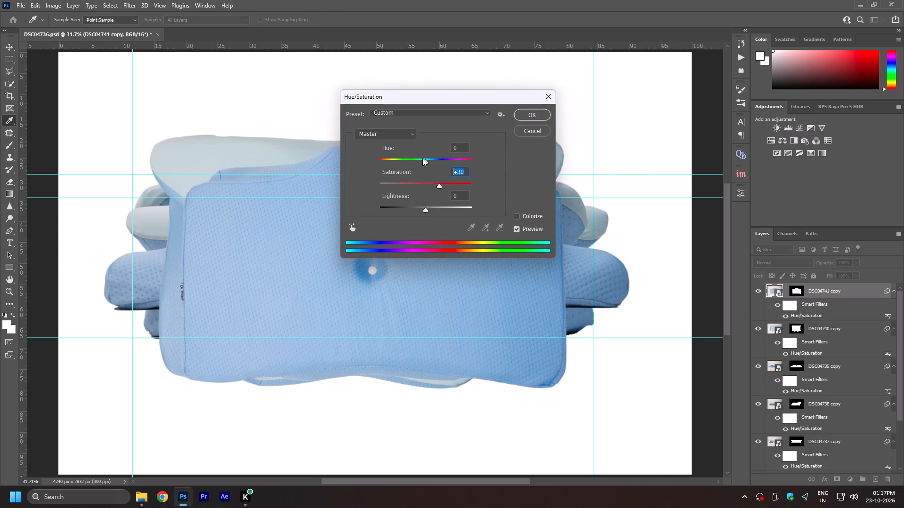
type("20")
key("Return")
Hide the DSC04737 through DSC04741 copy layers so only Layer 1 shows over the white backdrop.
key("space")
key("space")
key("space")
right_click(385, 282)
left_click(396, 287)
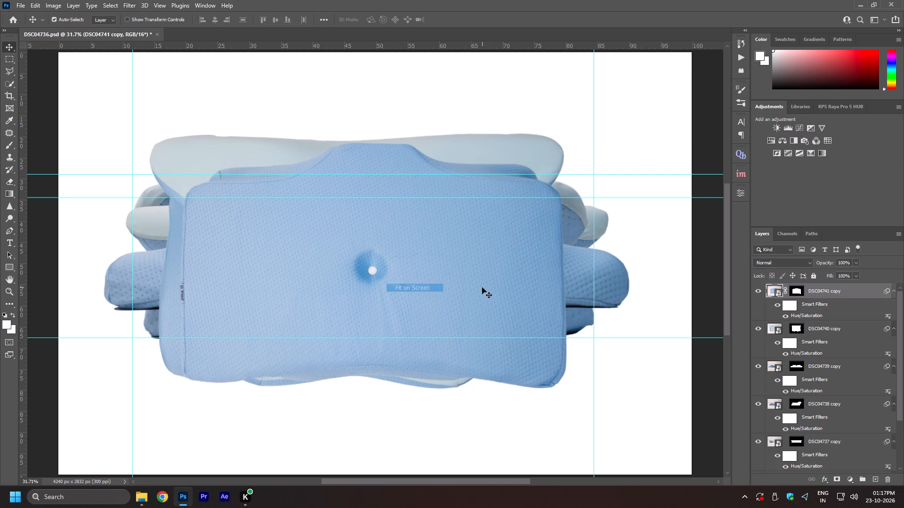
left_click_drag(757, 290, 756, 462)
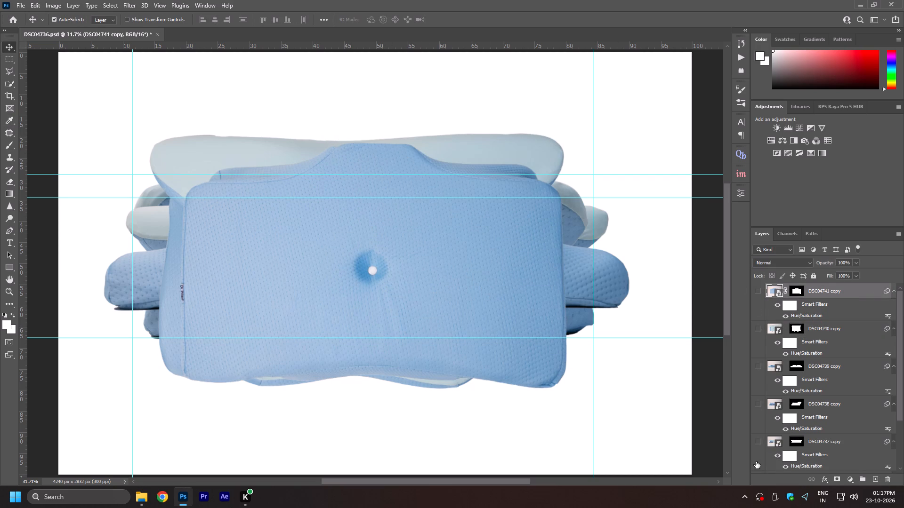
scroll(775, 392, "down", 14)
left_click(760, 412)
left_click(759, 411)
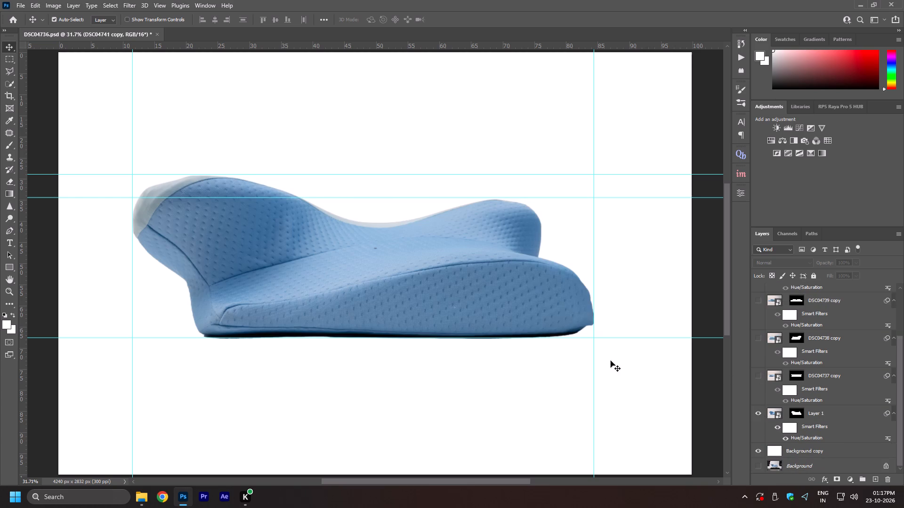
key("space")
key("space")
key("space")
right_click(532, 284)
left_click(549, 288)
While saving, create an Edited folder inside 23-10-2026 with a subfolder named 01.
key("ctrl+shift+s")
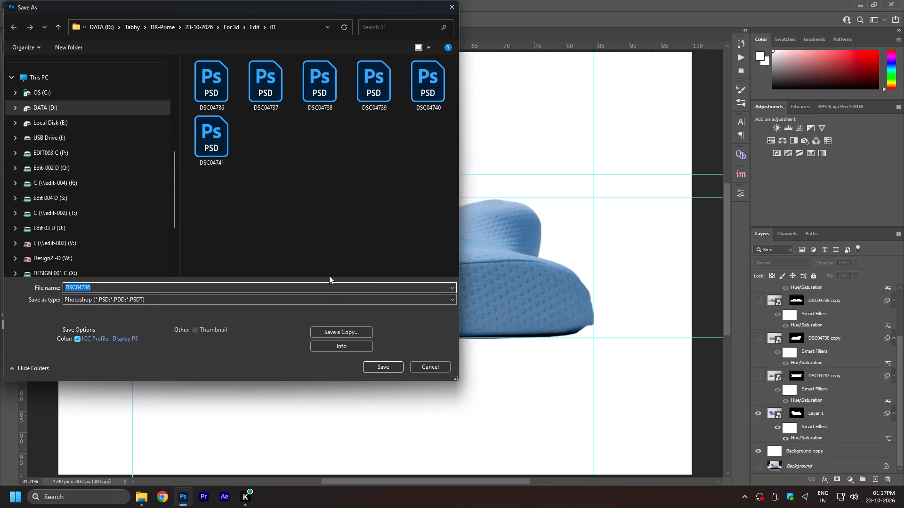
left_click(234, 27)
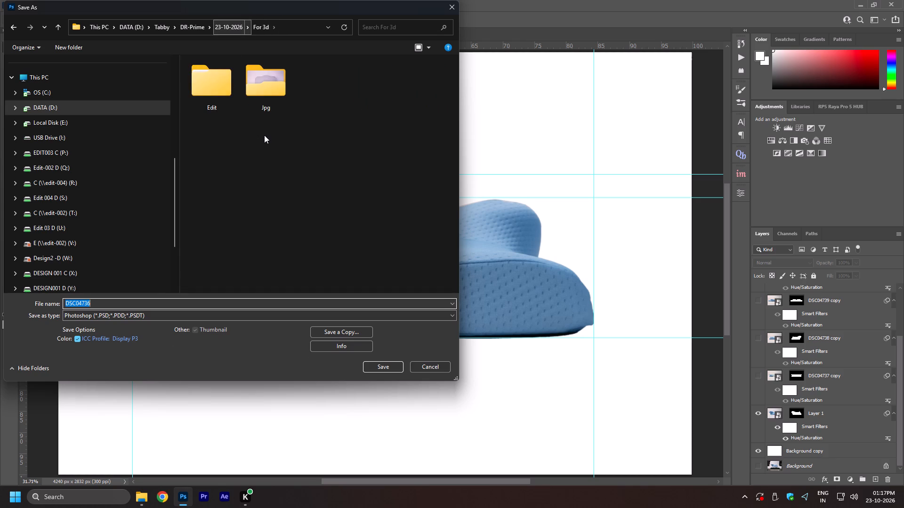
left_click(265, 135)
left_click(340, 177)
left_click(239, 26)
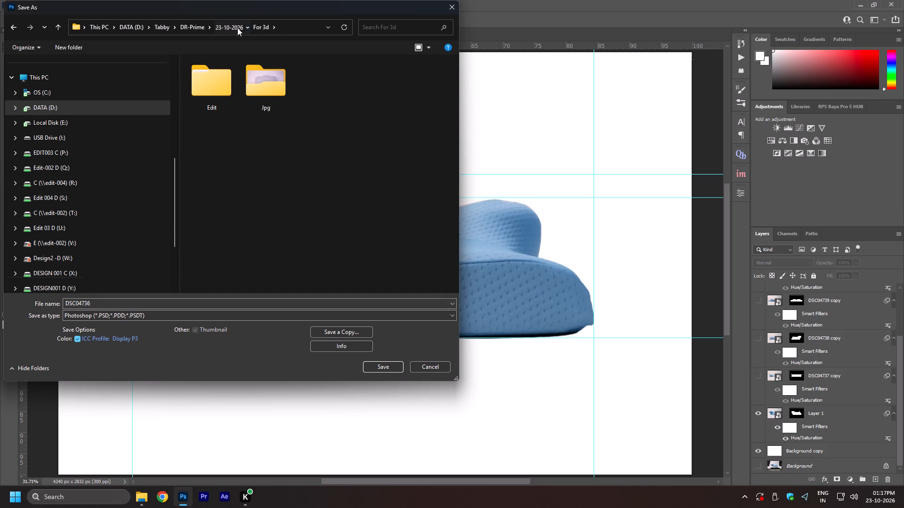
left_click(327, 200)
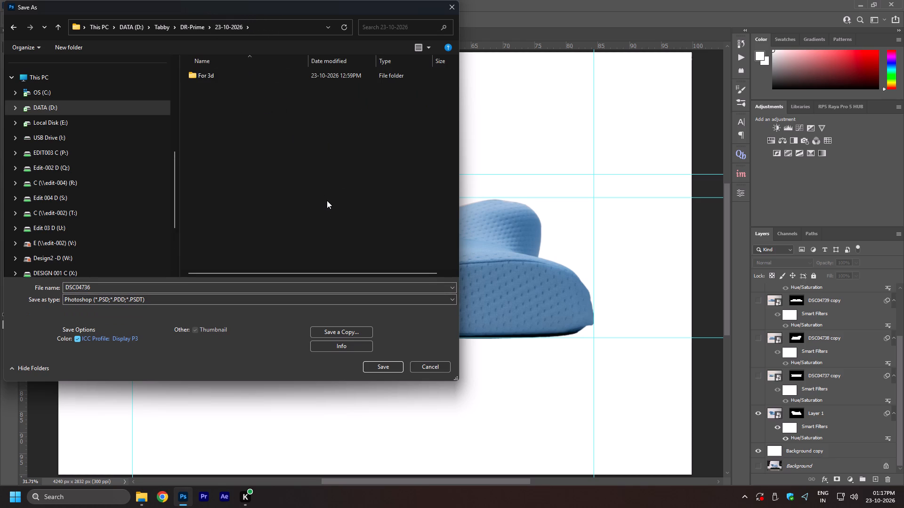
key("ctrl+shift+n")
type("Edit")
type("ed")
key("Return")
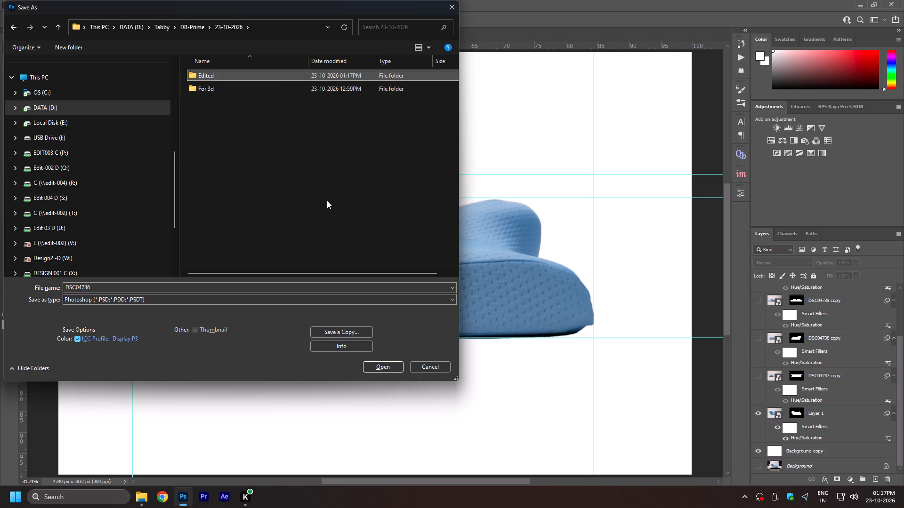
key("Return")
key("ctrl+shift+n")
type("01")
key("Return")
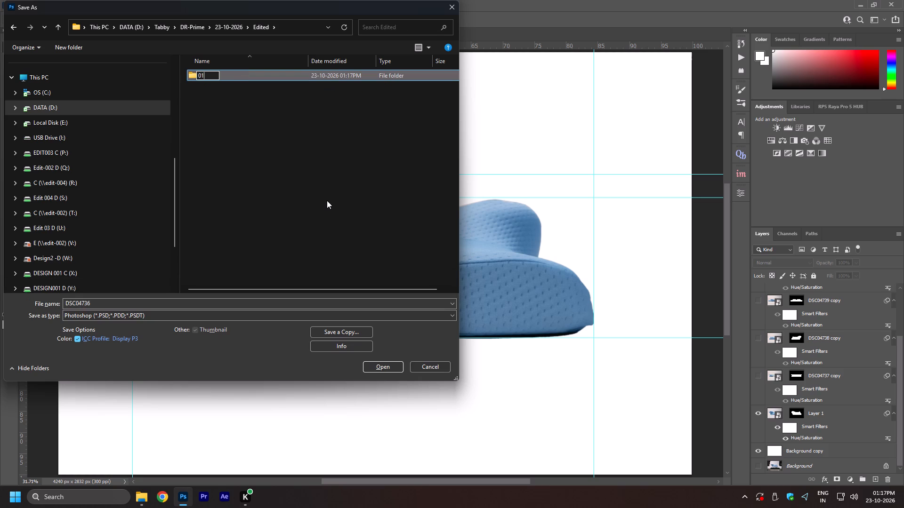
double_click(226, 74)
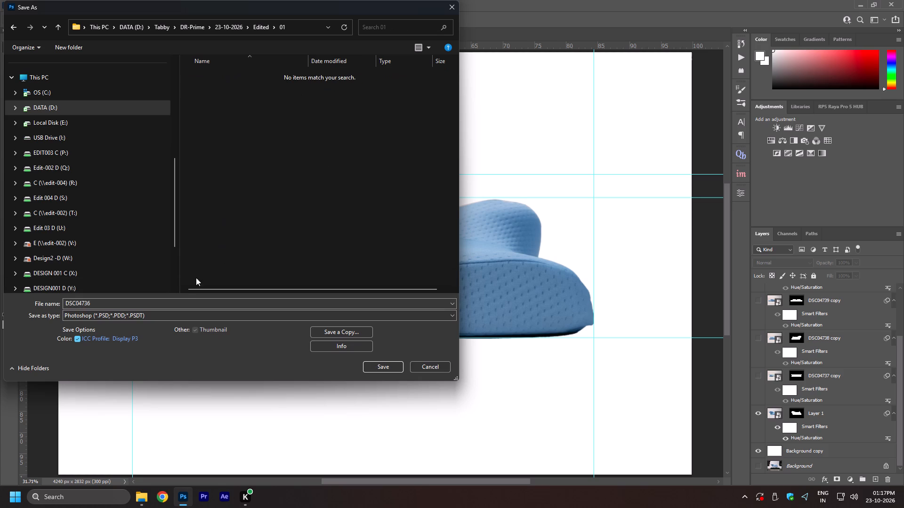
Save the Layer 1 pillow view as a JPEG copy named 01-01 in the Edited folder at quality 12.
left_click(186, 303)
type("01")
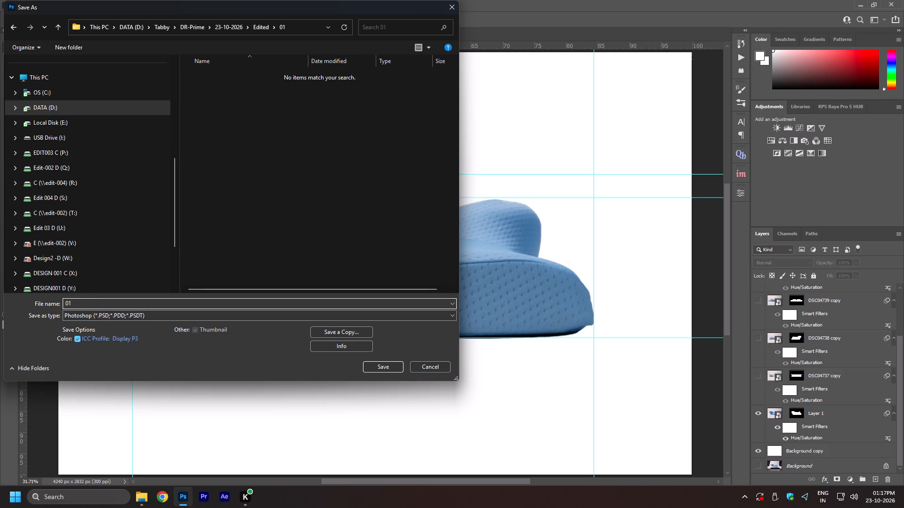
type("-014")
key("BackSpace")
key("ctrl+a")
key("ctrl+c")
left_click(335, 328)
left_click(293, 302)
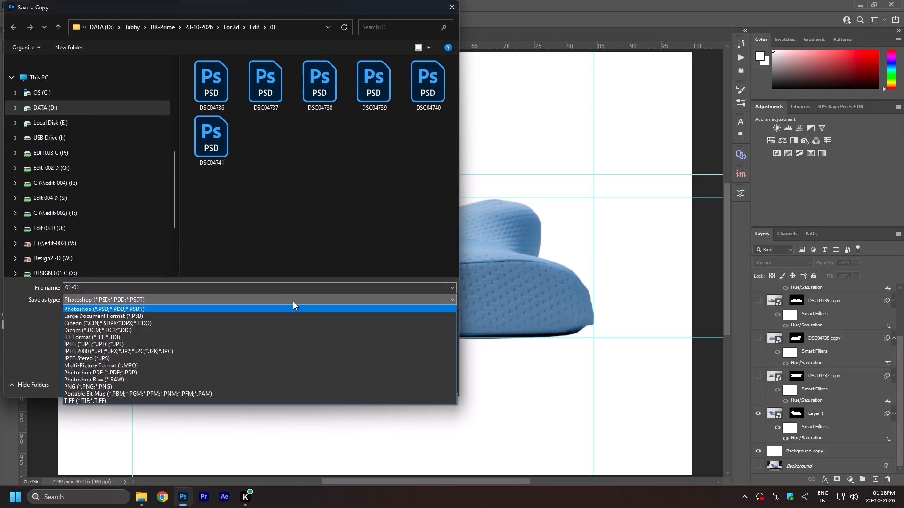
key("j")
key("Return")
left_click(236, 28)
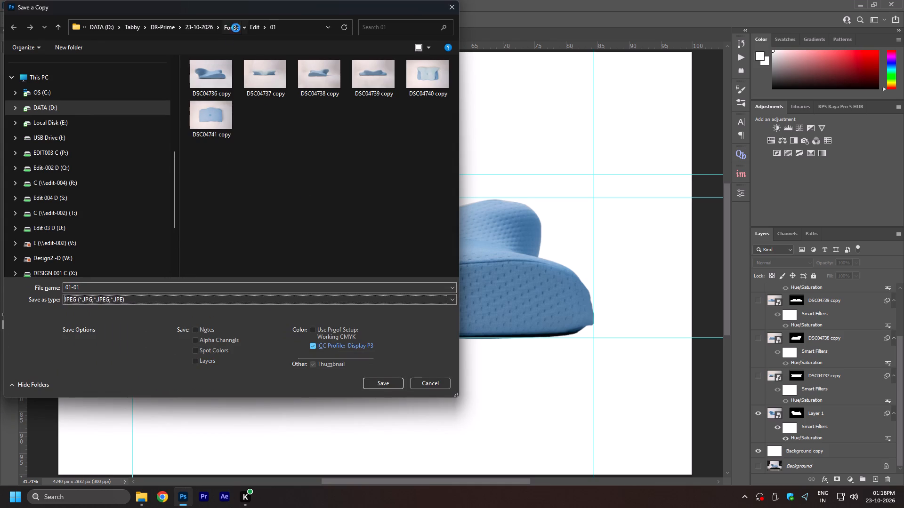
left_click(235, 25)
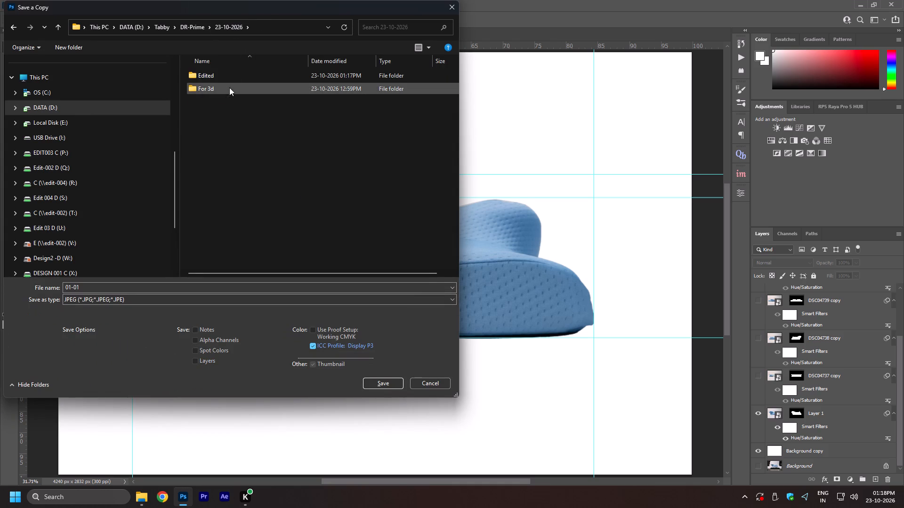
double_click(224, 72)
left_click(391, 381)
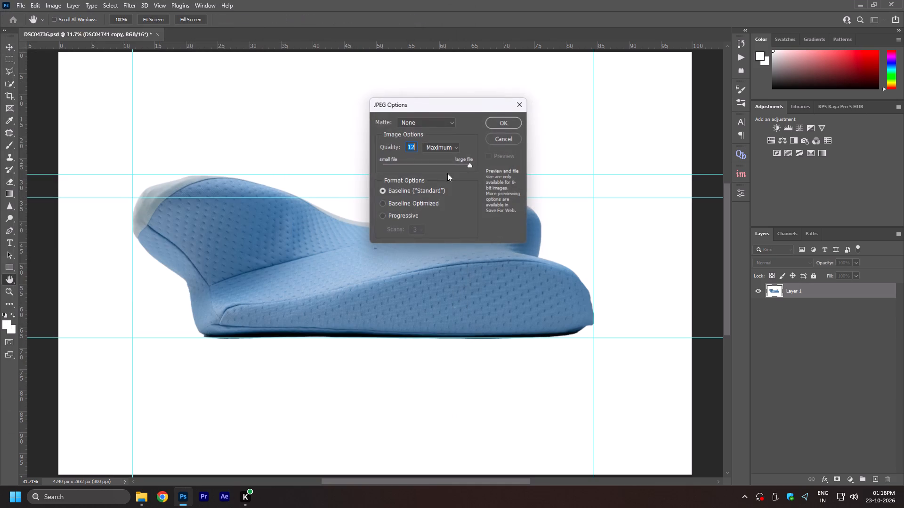
left_click(499, 125)
Show only the DSC04737 copy pillow over white and save it as JPEG copy 01-02 in the Edited folder.
scroll(779, 423, "down", 9)
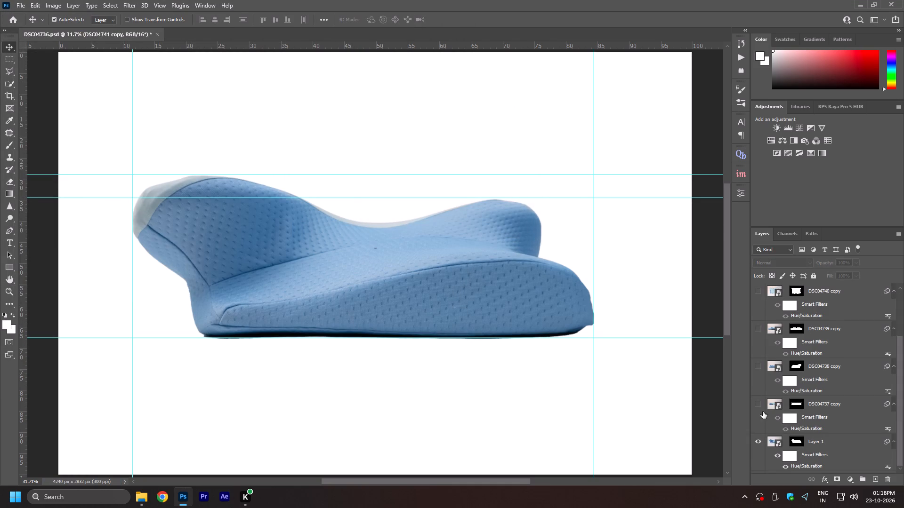
left_click(763, 412)
left_click(761, 378)
key("ctrl+shift+s")
left_click(330, 332)
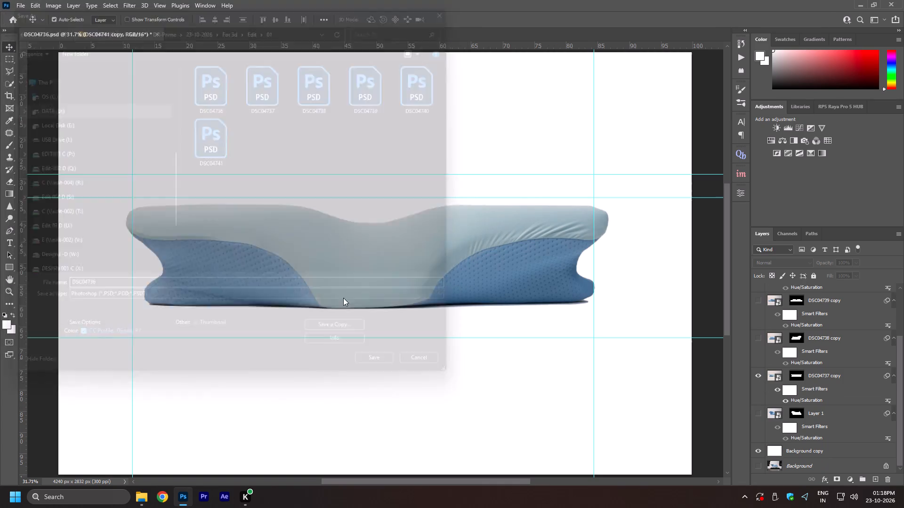
left_click(359, 299)
key("j")
key("Return")
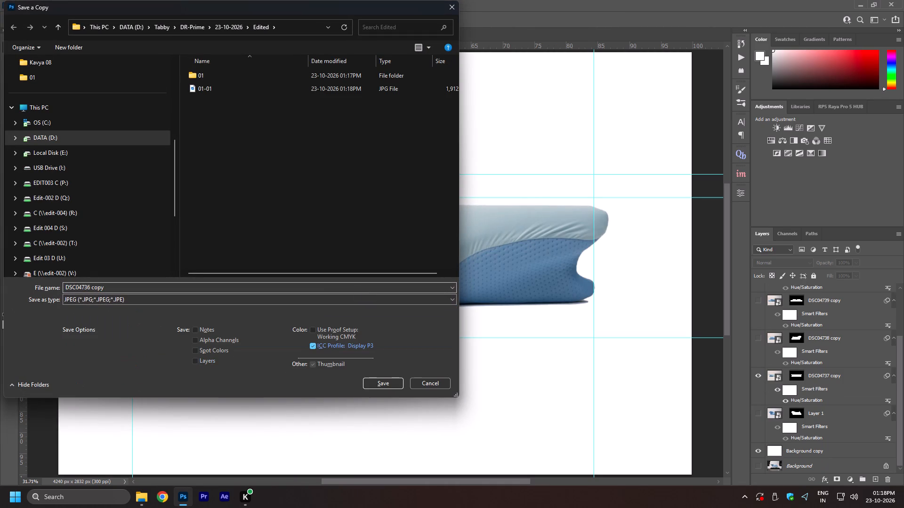
left_click(314, 289)
key("ctrl+v")
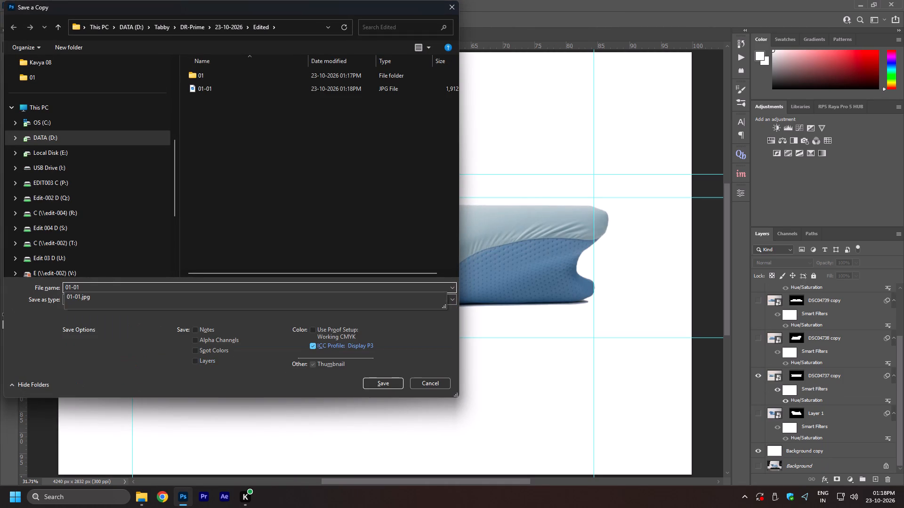
key("BackSpace")
key("2")
key("Return")
key("Return")
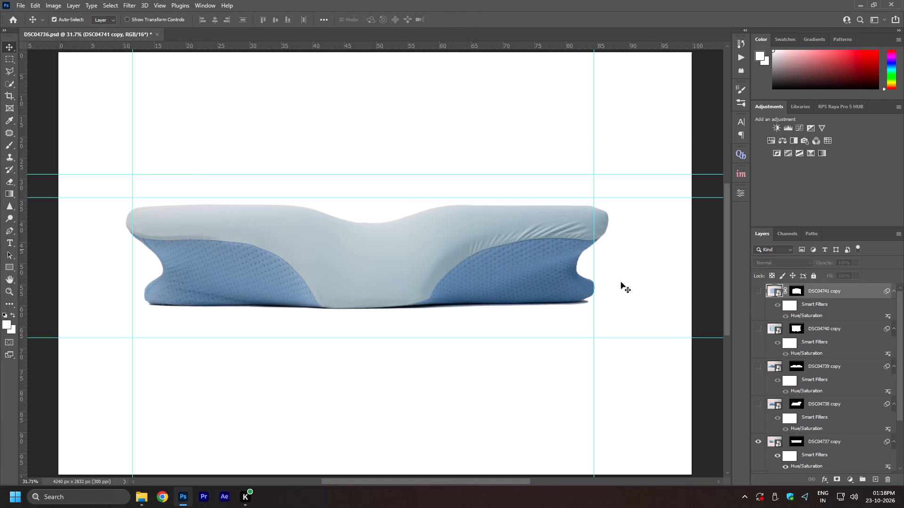
Show only the DSC04738 copy pillow over white and save it as JPEG copy 01-03 in the Edited folder.
left_click(761, 438)
left_click(775, 400)
left_click(764, 402)
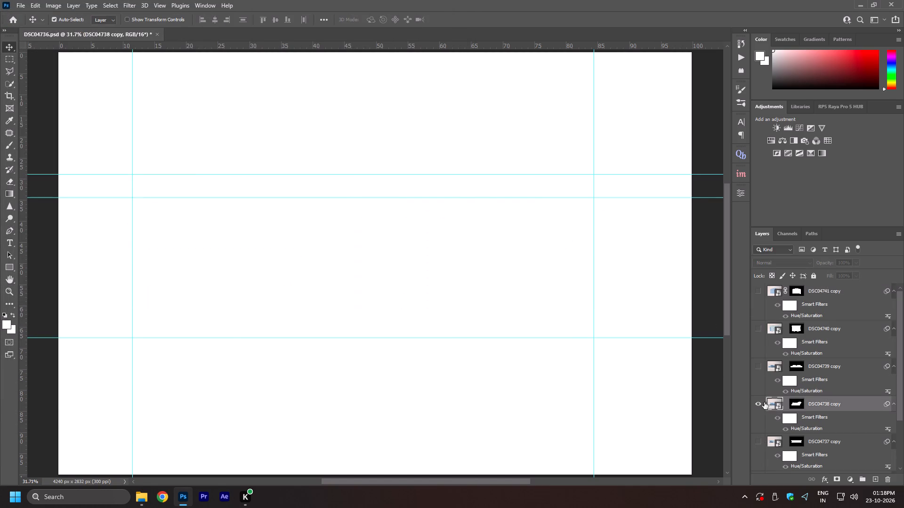
left_click(815, 407)
key("ctrl+shift+s")
left_click(352, 325)
left_click(361, 331)
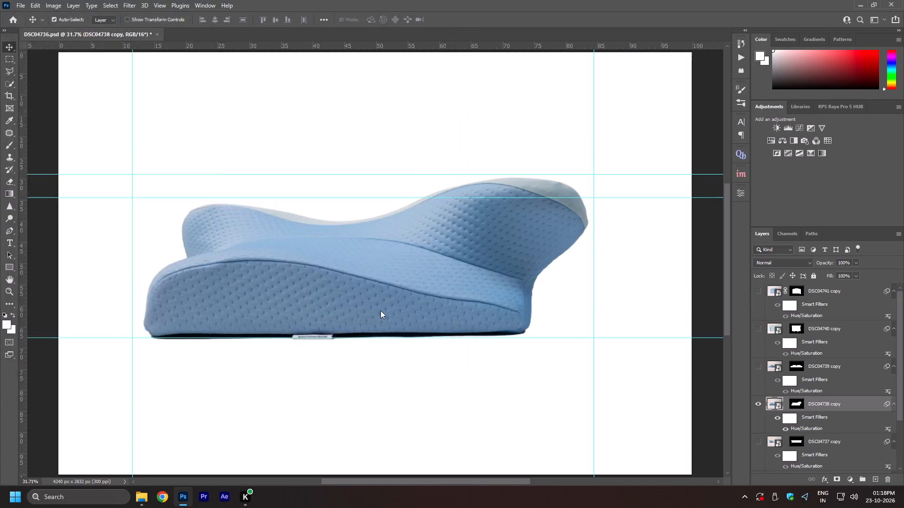
left_click(377, 299)
key("j")
key("Return")
left_click(382, 286)
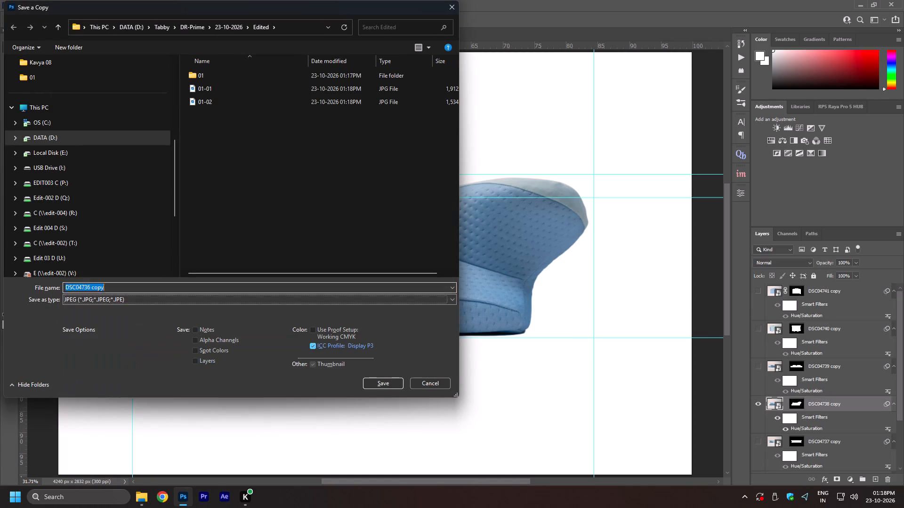
key("ctrl+v")
key("BackSpace")
key("3")
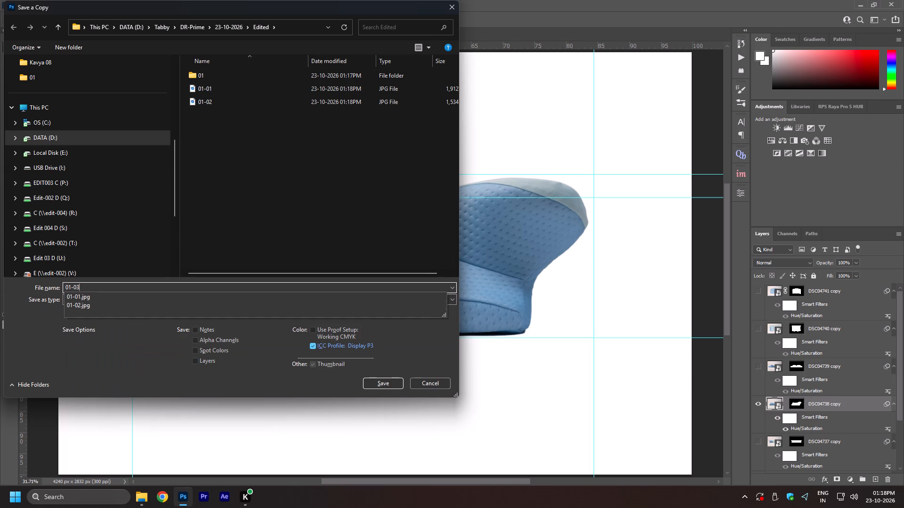
key("Return")
key("Return")
Show only the DSC04739 copy pillow over white and save it as JPEG copy 01-04 in the Edited folder.
left_click(758, 406)
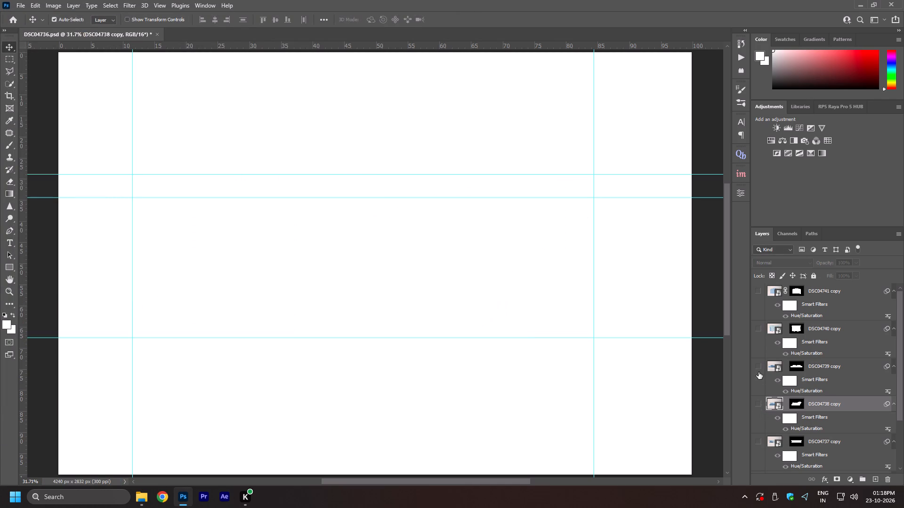
left_click(759, 372)
left_click(818, 364)
key("ctrl+shift+s")
left_click(323, 333)
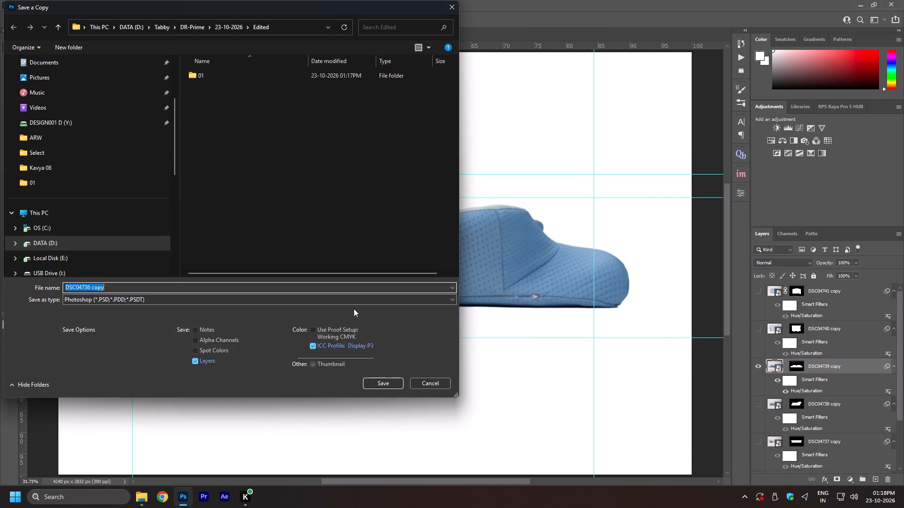
left_click(355, 303)
key("j")
key("Return")
left_click(342, 289)
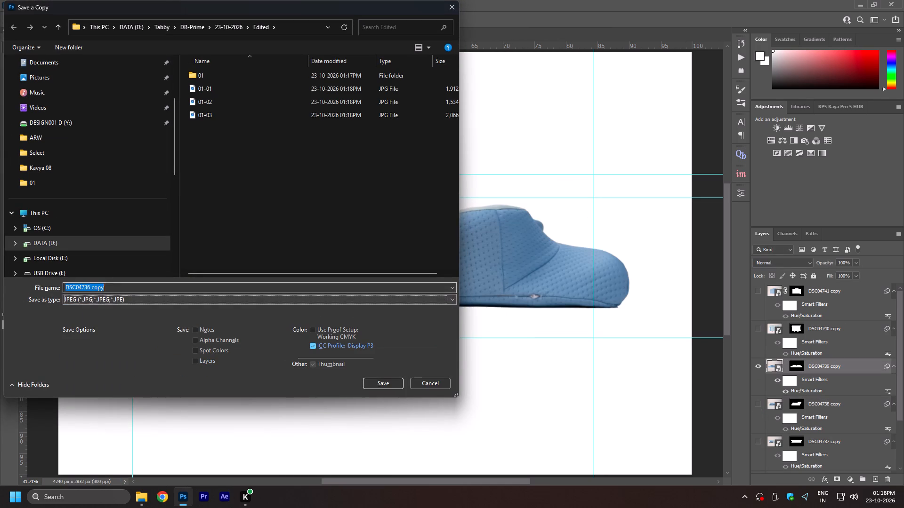
key("ctrl+v")
key("BackSpace")
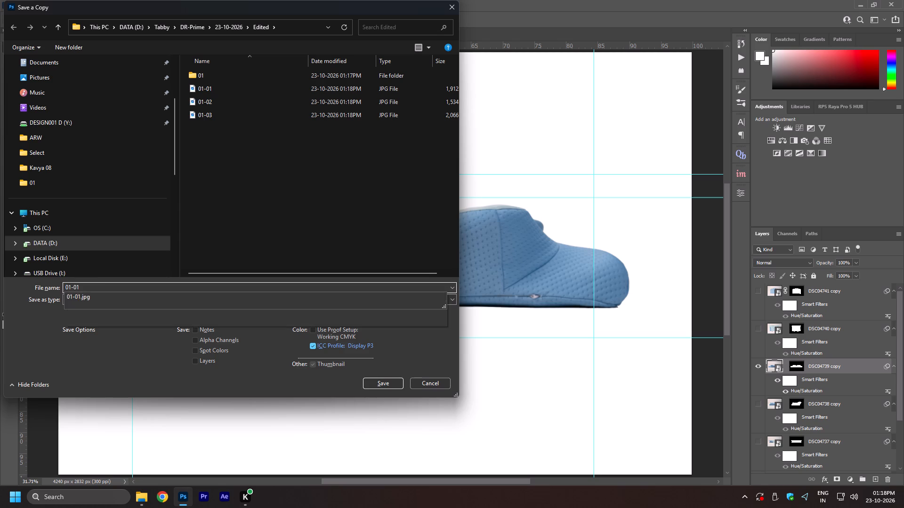
key("4")
key("Return")
key("Return")
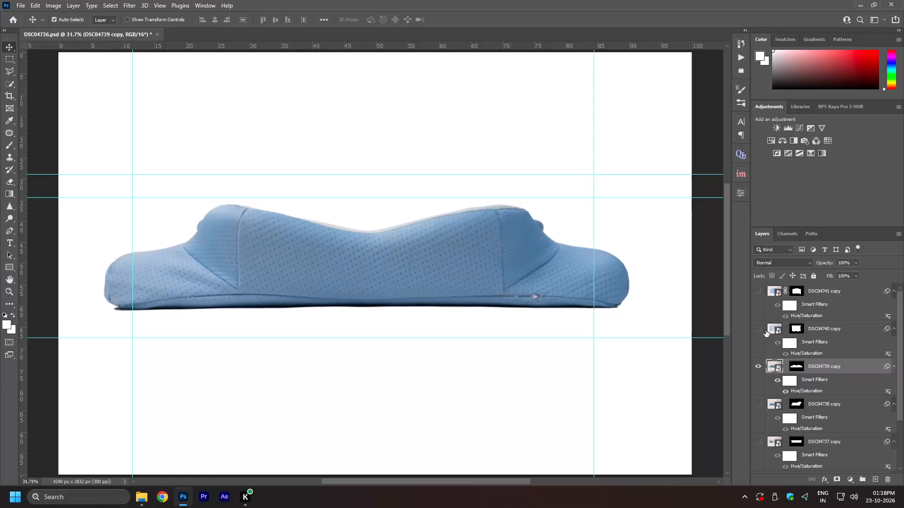
Show only the DSC04740 copy pillow over white and save it as JPEG copy 01-05 in the Edited folder.
left_click(762, 330)
left_click(759, 363)
key("ctrl+shift+s")
left_click(352, 325)
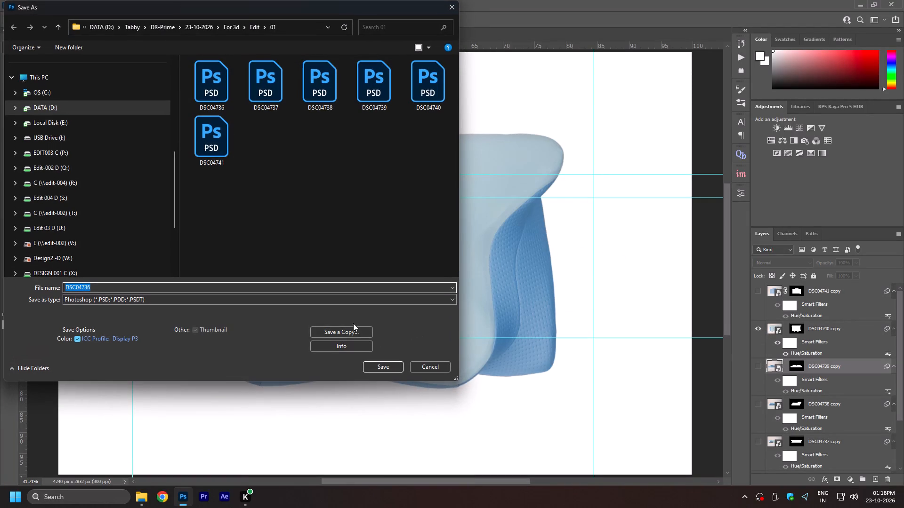
left_click(351, 331)
left_click(366, 295)
key("j")
key("Return")
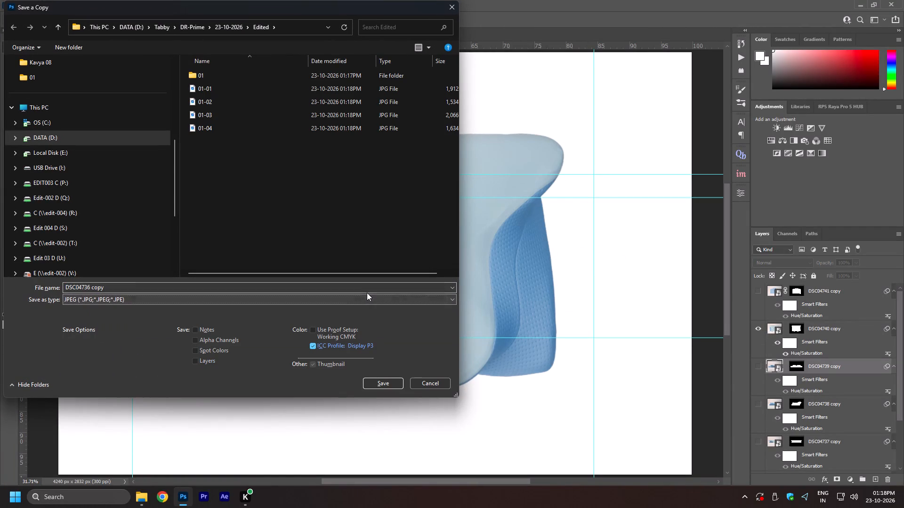
left_click(369, 286)
key("ctrl+v")
key("ctrl+c")
key("BackSpace")
key("5")
key("Return")
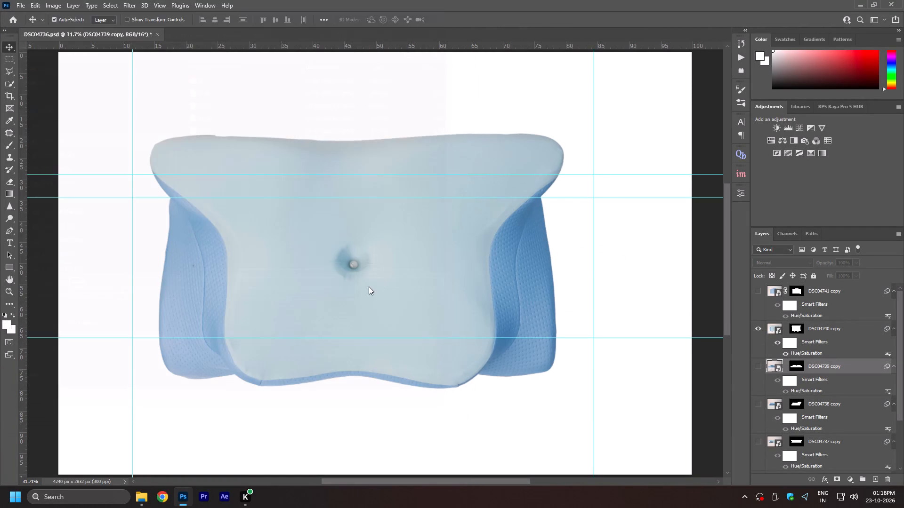
key("Return")
Show only the DSC04741 copy pillow and save it as JPEG copy 01-06 in the Edited folder at quality 12.
left_click(763, 289)
left_click(756, 329)
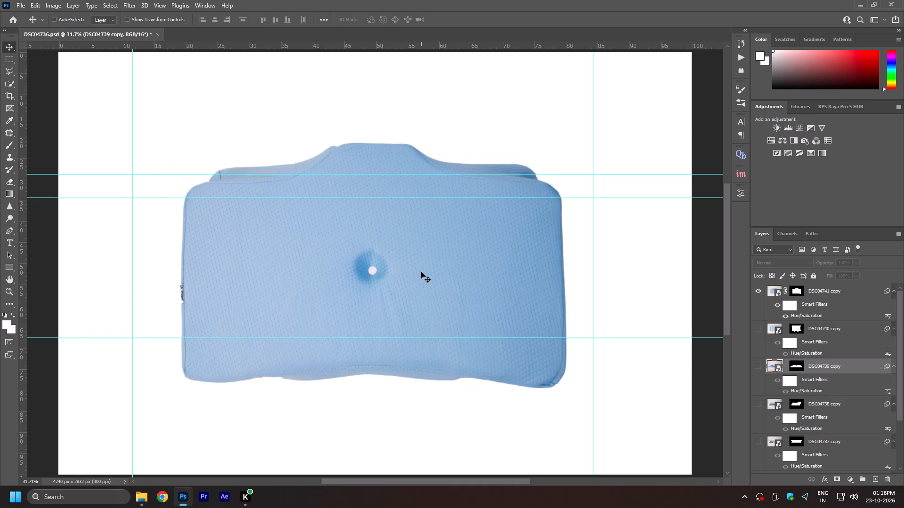
key("ctrl+shift+s")
left_click(352, 330)
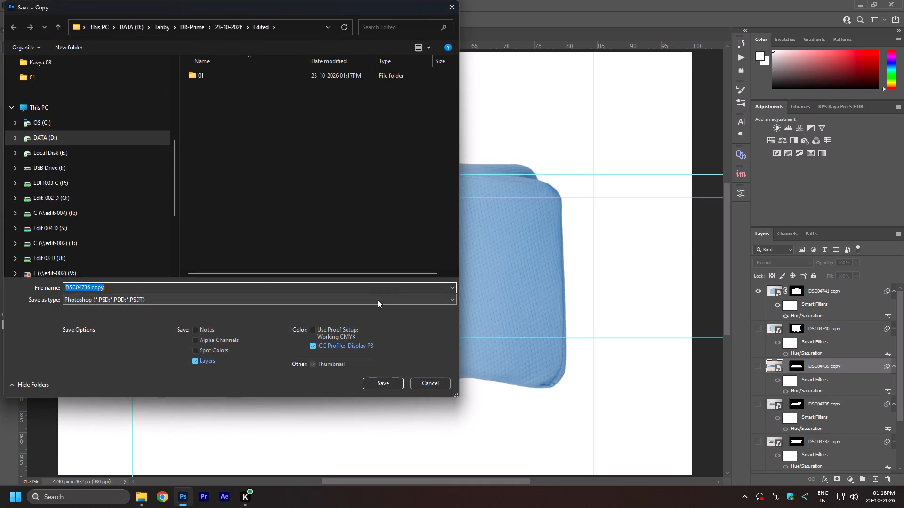
left_click(378, 300)
key("j")
key("Return")
left_click(362, 288)
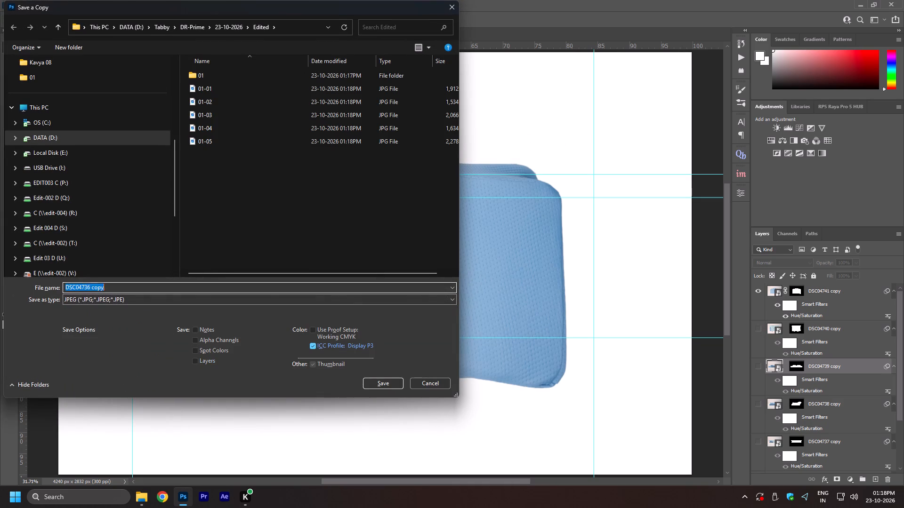
key("ctrl+v")
key("BackSpace")
key("6")
key("Return")
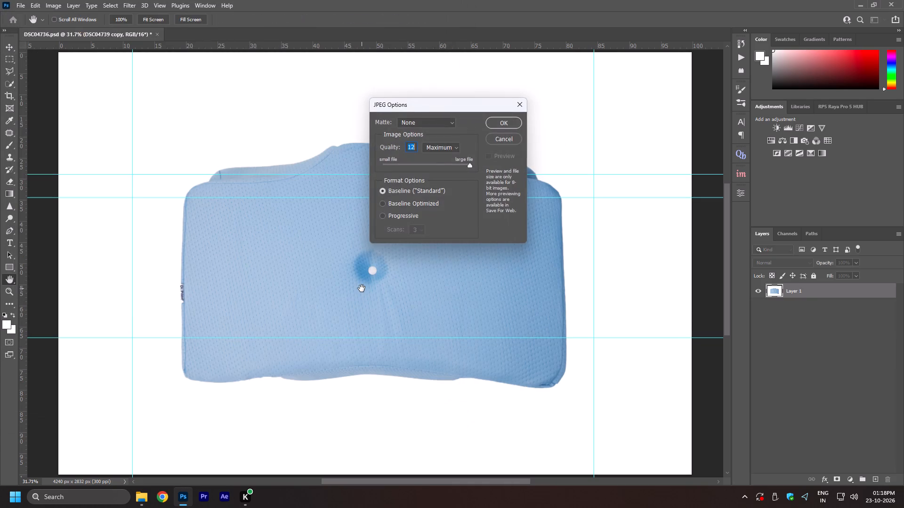
key("Return")
Save the layered DSC04736.psd document.
scroll(296, 356, "up", 15, "alt")
scroll(212, 390, "up", 7, "alt")
scroll(253, 367, "down", 20, "alt")
scroll(253, 367, "down", 7, "alt")
key("space")
key("space")
key("space")
right_click(352, 278)
left_click(362, 280)
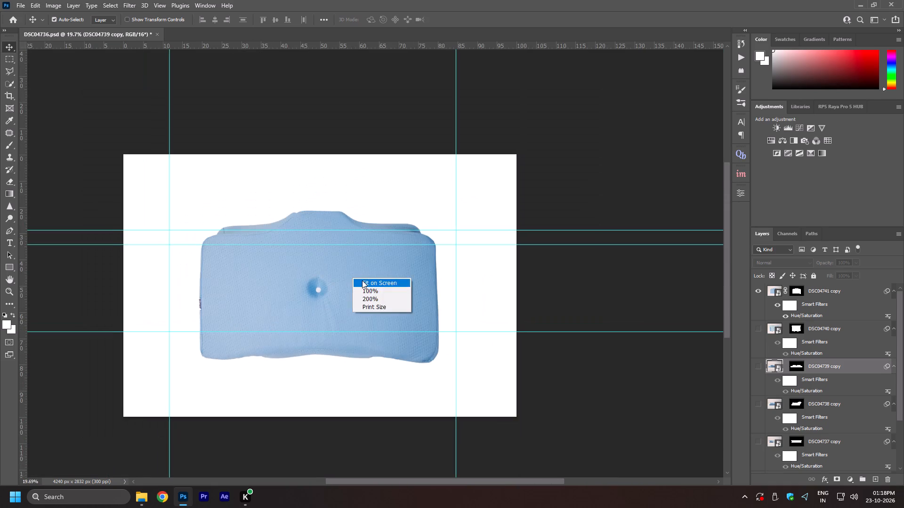
key("ctrl+s")
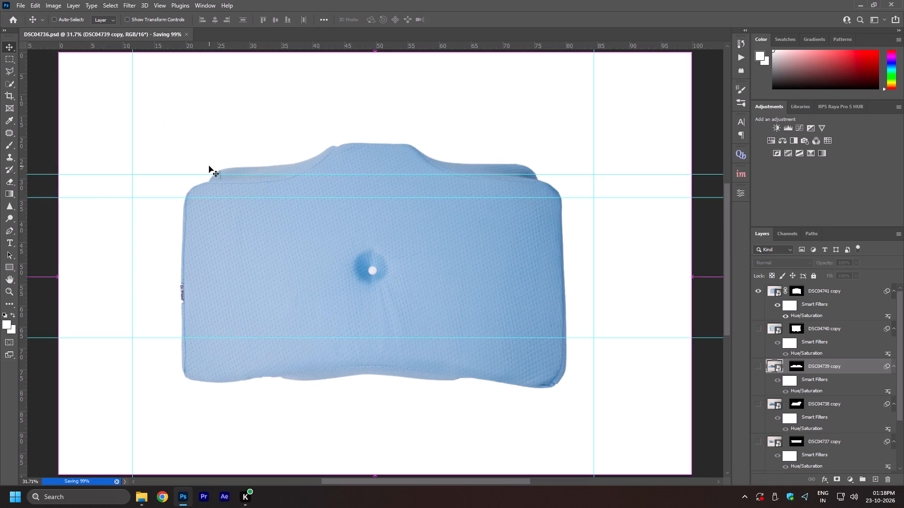
key("ctrl+shift+s")
left_click(466, 192)
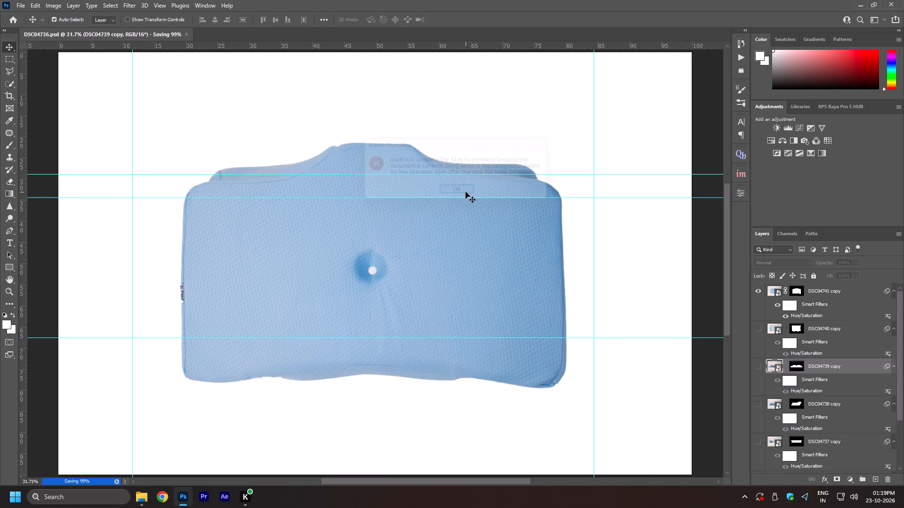
In File Explorer, move JPEGs 01-01 through 01-06 from 23-10-2026's Edited folder into its 01 subfolder.
key("alt+Tab")
left_click(638, 168, "alt")
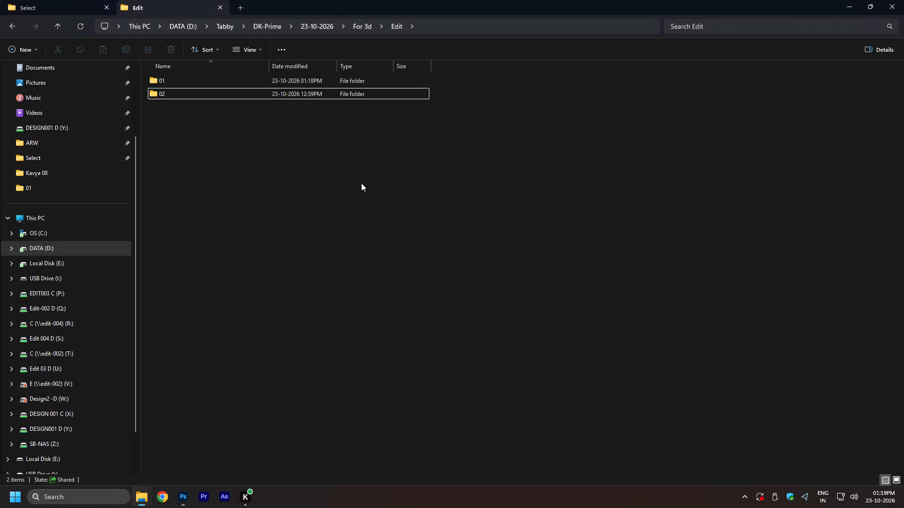
double_click(194, 85)
left_click(309, 28)
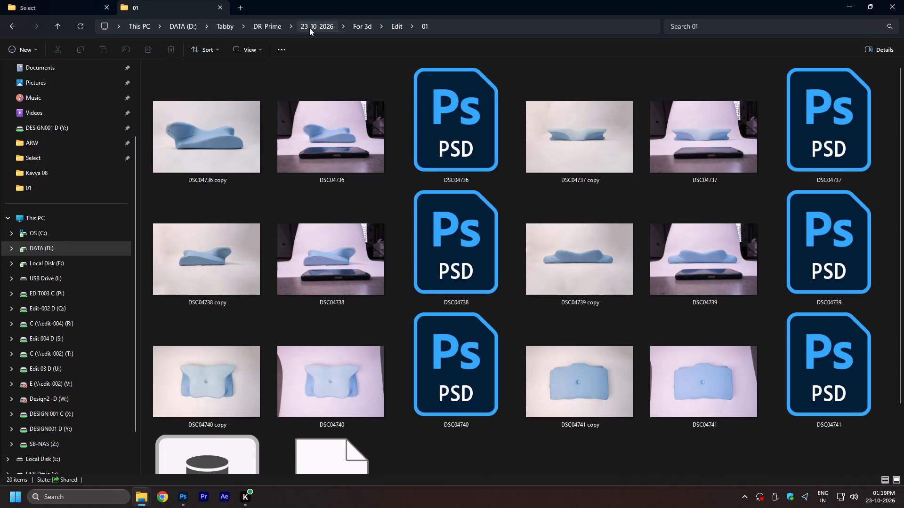
left_click(280, 28)
double_click(223, 89)
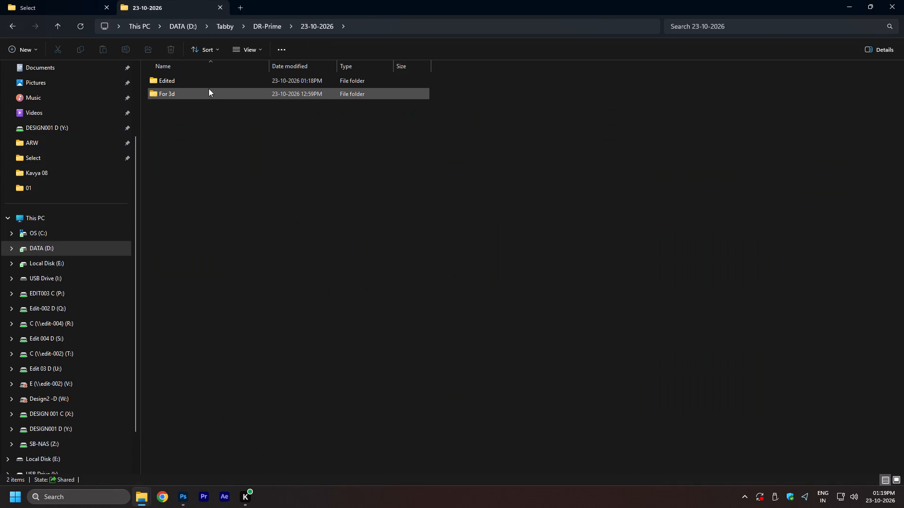
double_click(183, 79)
left_click_drag(239, 126, 643, 87)
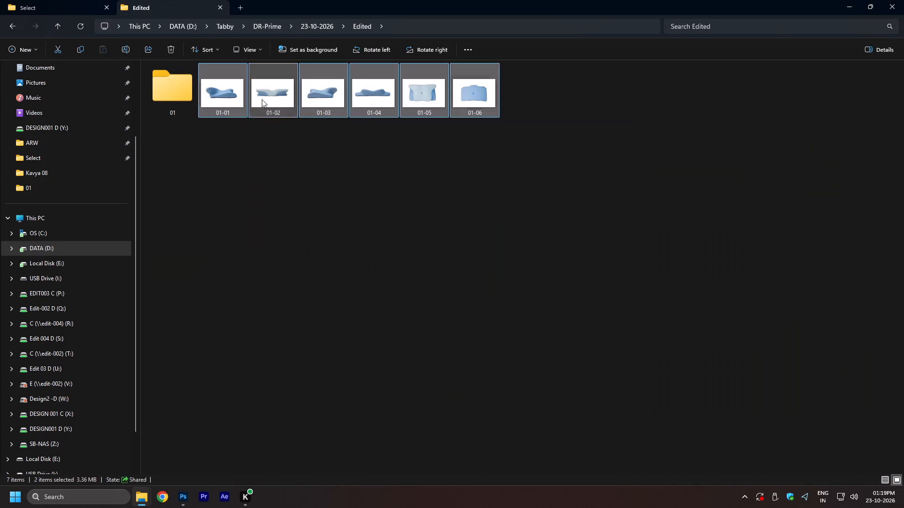
left_click_drag(210, 101, 186, 93)
left_click(231, 133)
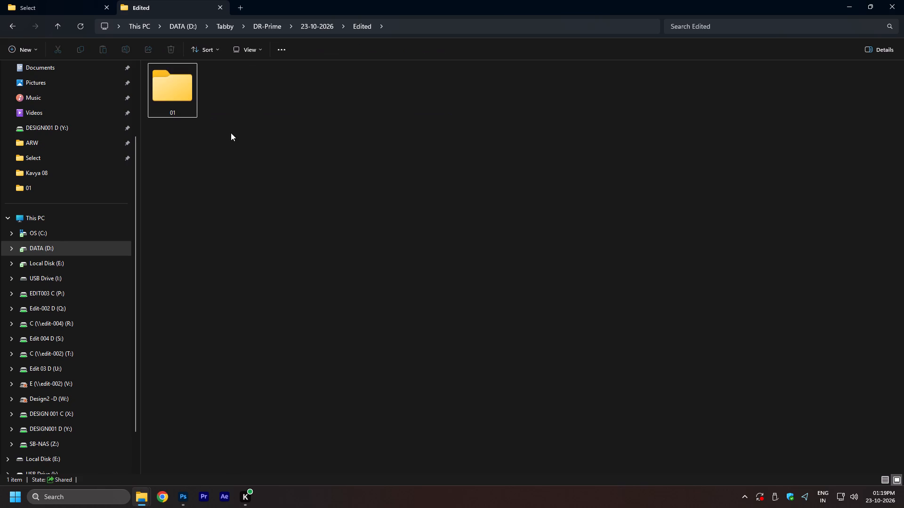
Create a subfolder named 02 inside the Edited folder and return to Photoshop.
key("ctrl+shift+n")
type("02")
key("Return")
key("alt+Tab")
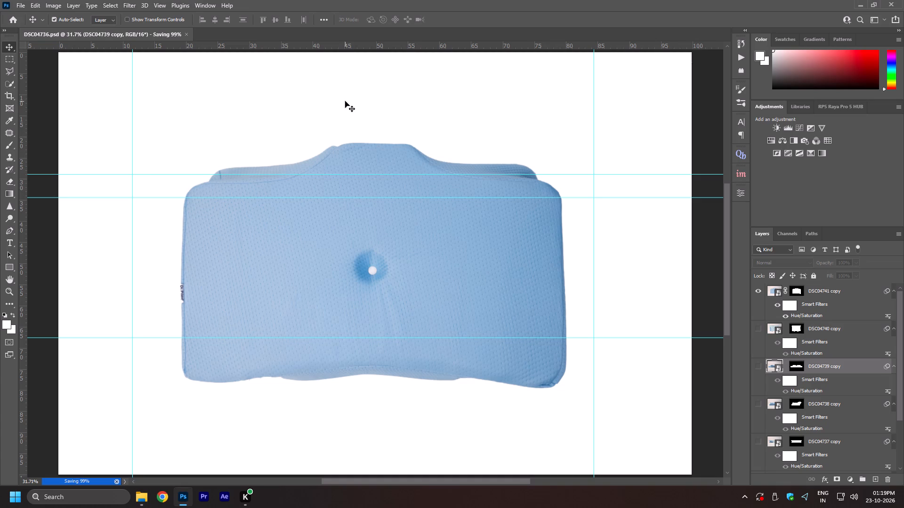
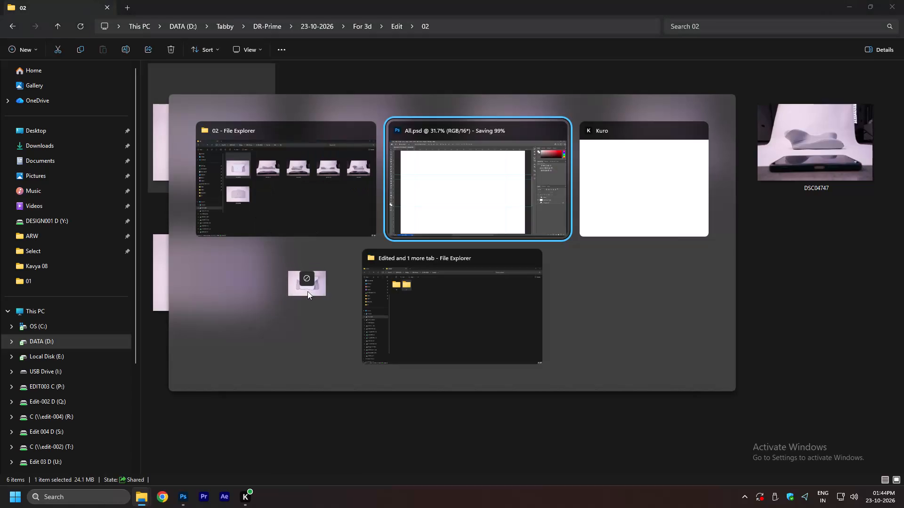
Open DSC04743.ARW in Photoshop through Camera Raw with temperature 4400 and tint 12.
key("alt+Tab")
key("alt+Tab")
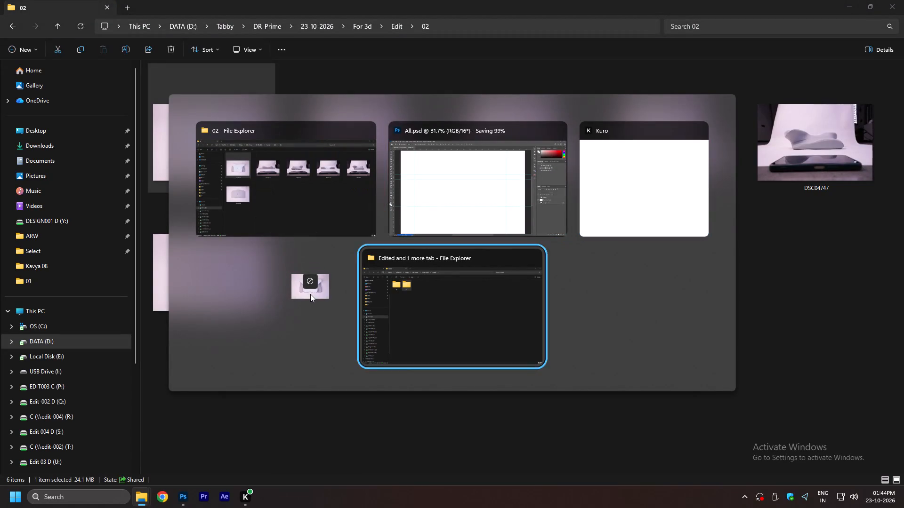
key("alt+Tab")
key("alt+Tab")
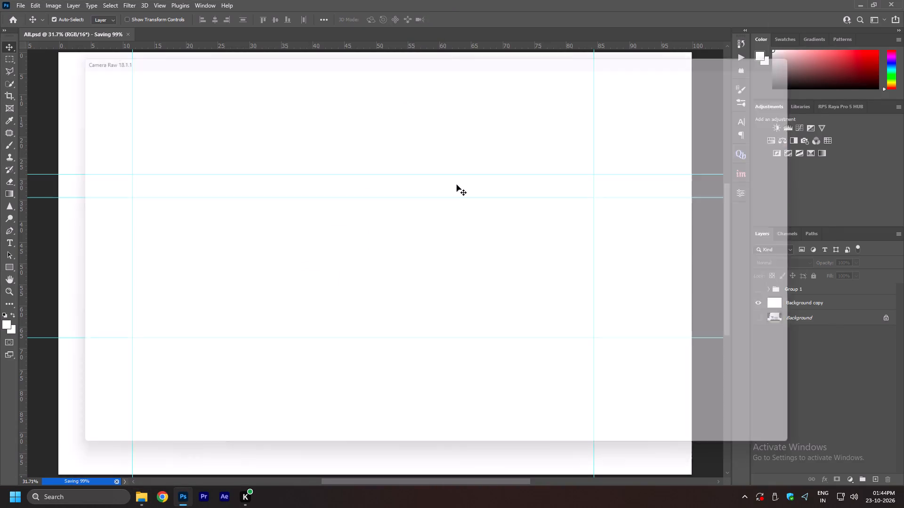
left_click_drag(785, 336, 769, 335)
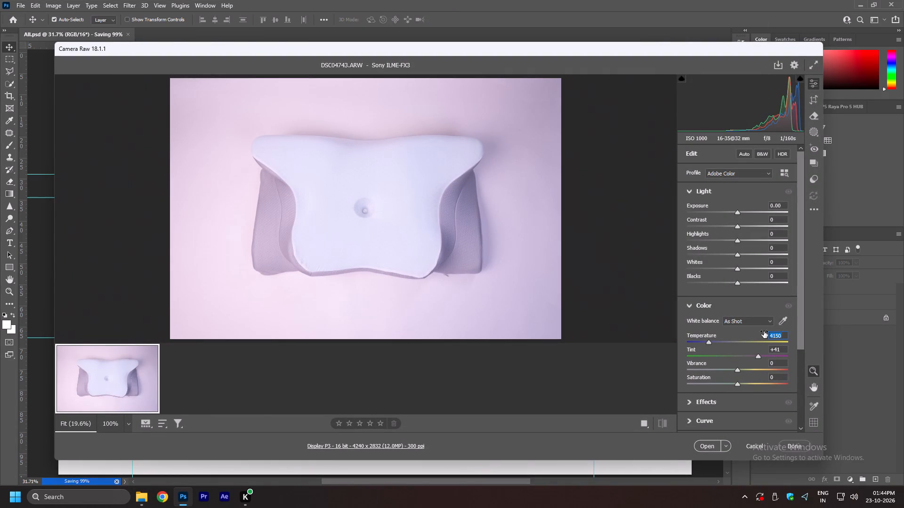
type("4400")
left_click_drag(783, 349, 776, 349)
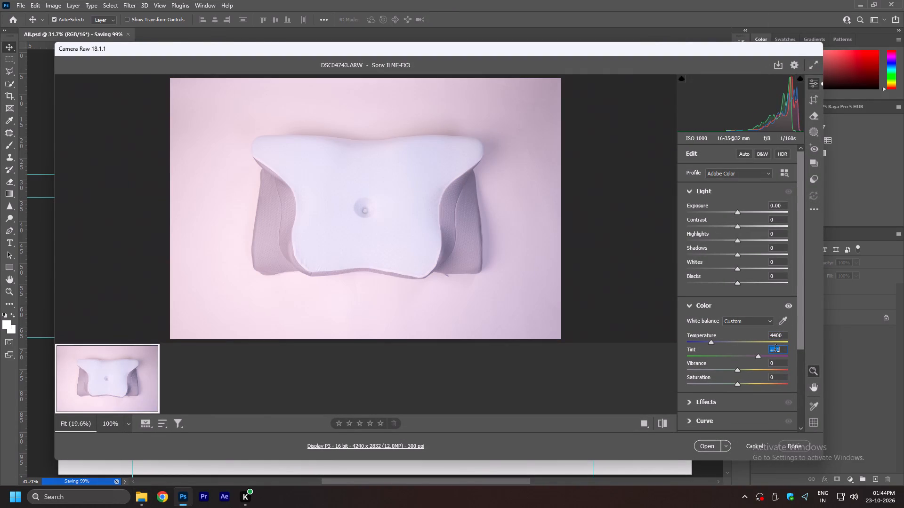
type("12")
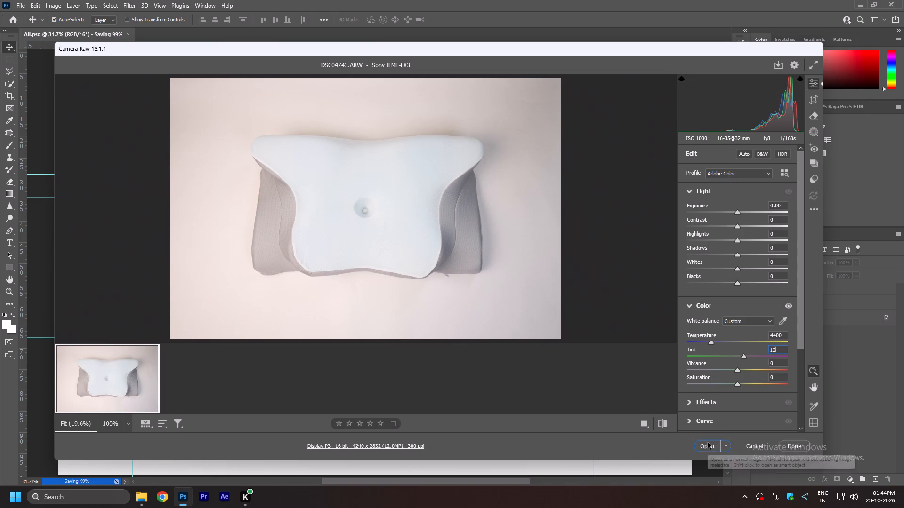
left_click(708, 442)
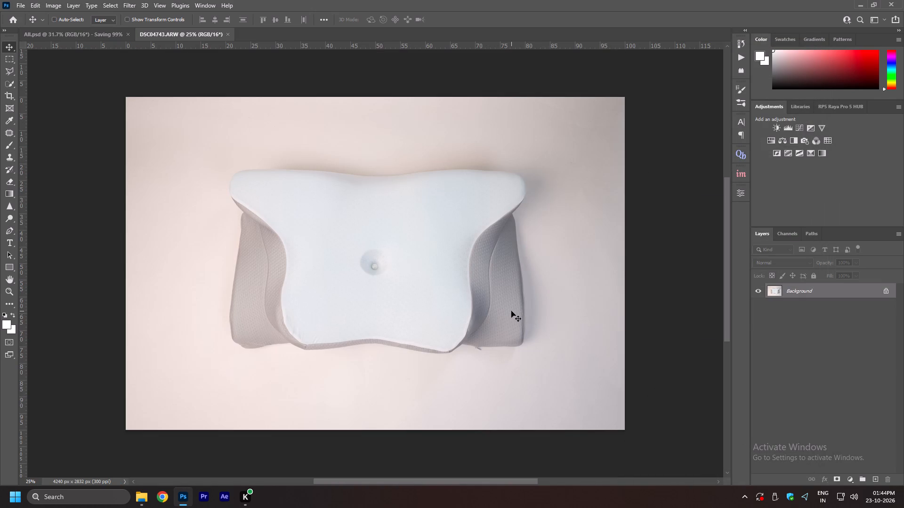
Save a JPEG copy named DSC04743 copy in the Edit folder's 02 subfolder at quality 12.
key("ctrl+shift+s")
left_click(352, 330)
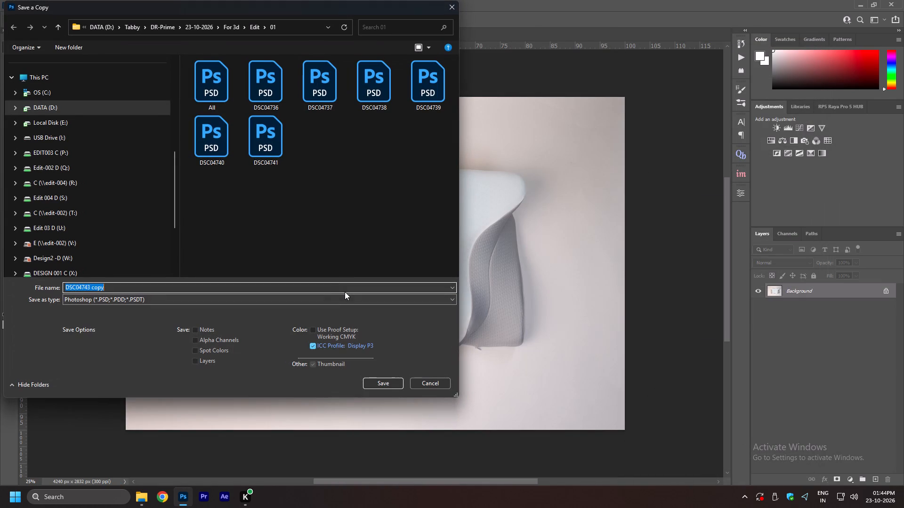
left_click(345, 293)
left_click(337, 300)
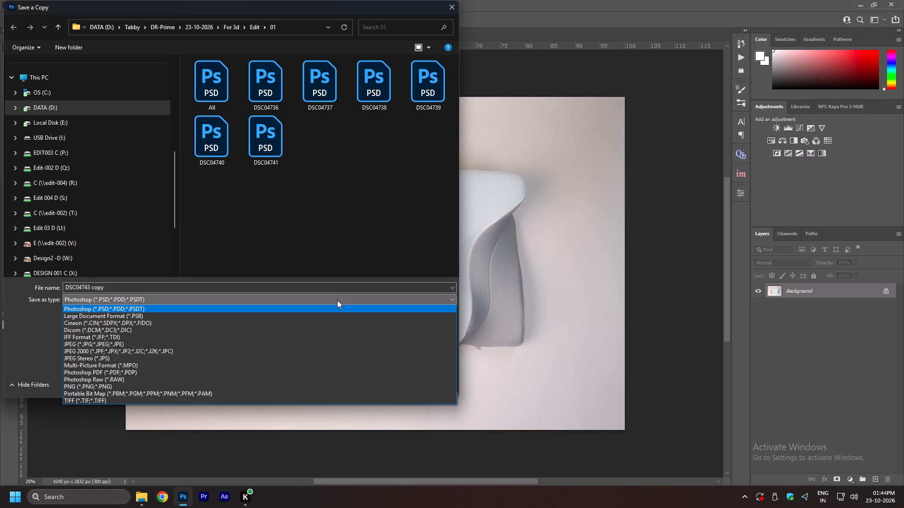
key("j")
key("Return")
left_click(253, 24)
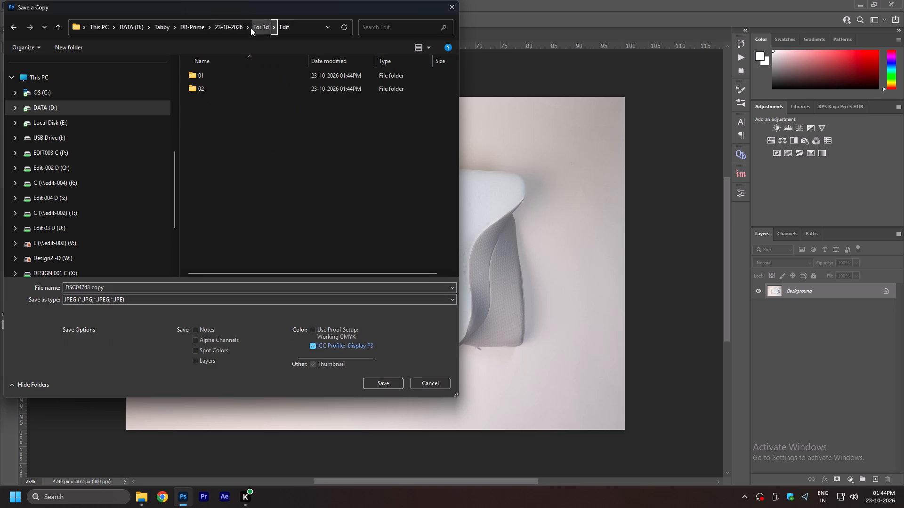
double_click(214, 83)
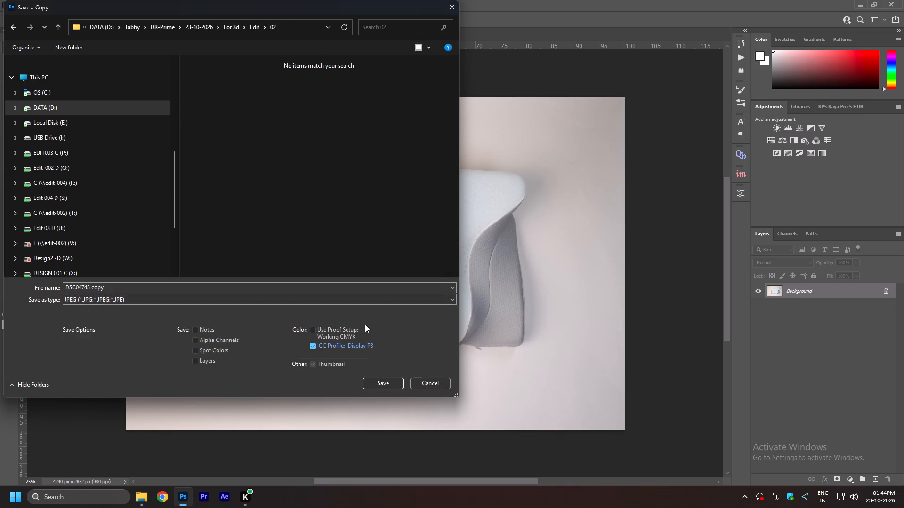
left_click(391, 382)
left_click(495, 122)
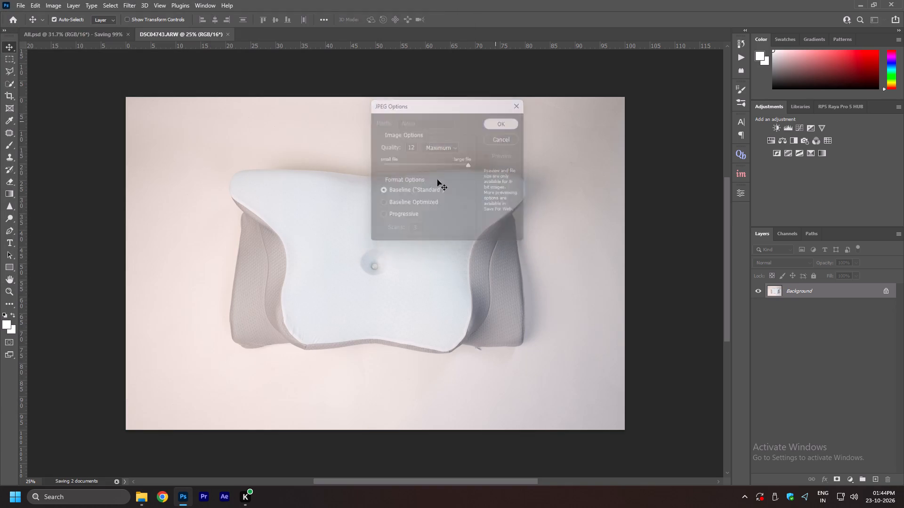
Save the image as Photoshop document DSC04743 in the 02 folder and close it.
key("ctrl+s")
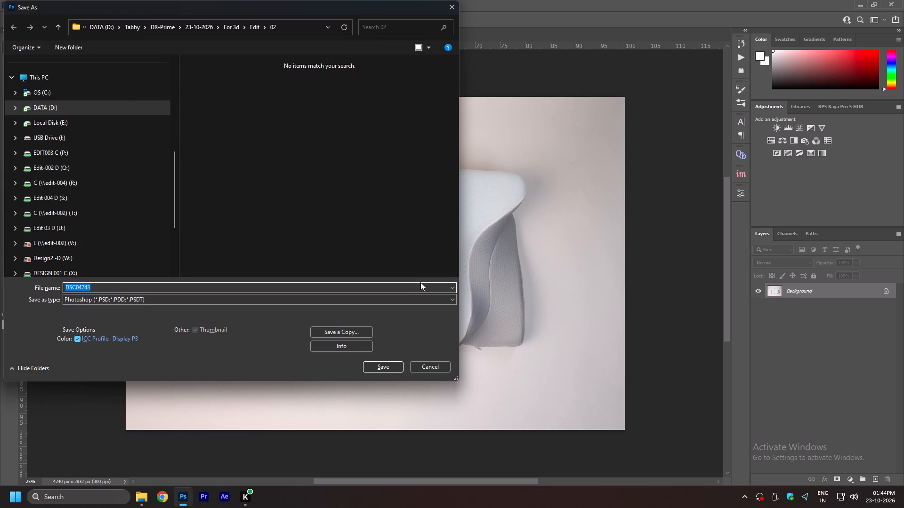
key("Return")
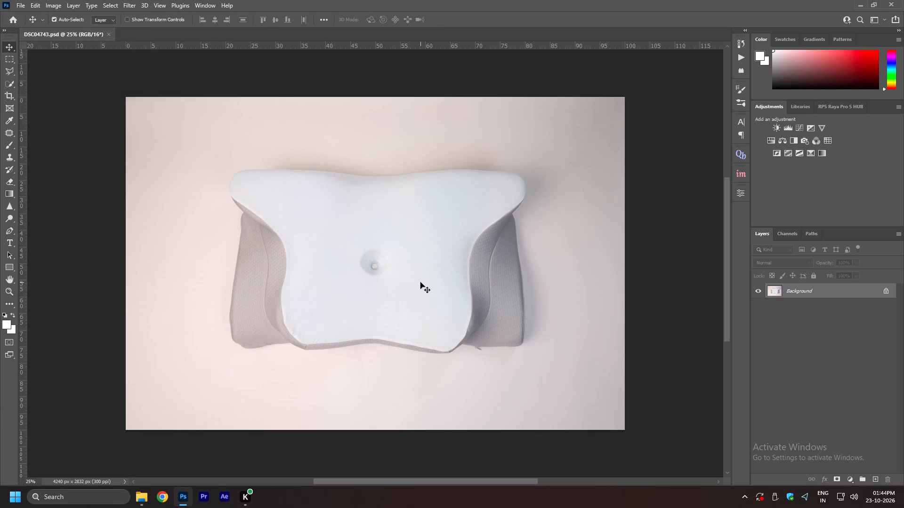
key("Return")
key("ctrl+w")
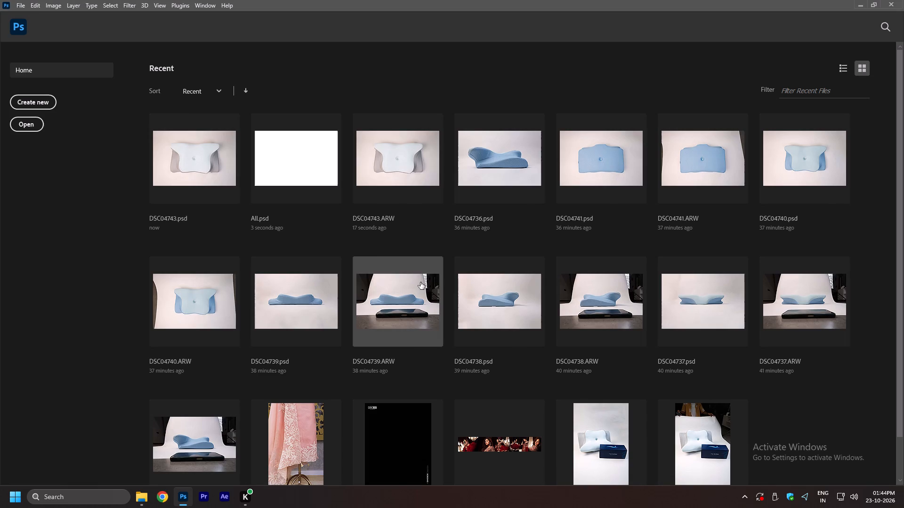
In File Explorer, refresh the 02 folder and delete the DSC04743 XMP file.
key("alt+Tab")
left_click(451, 206, "alt")
left_click(485, 361)
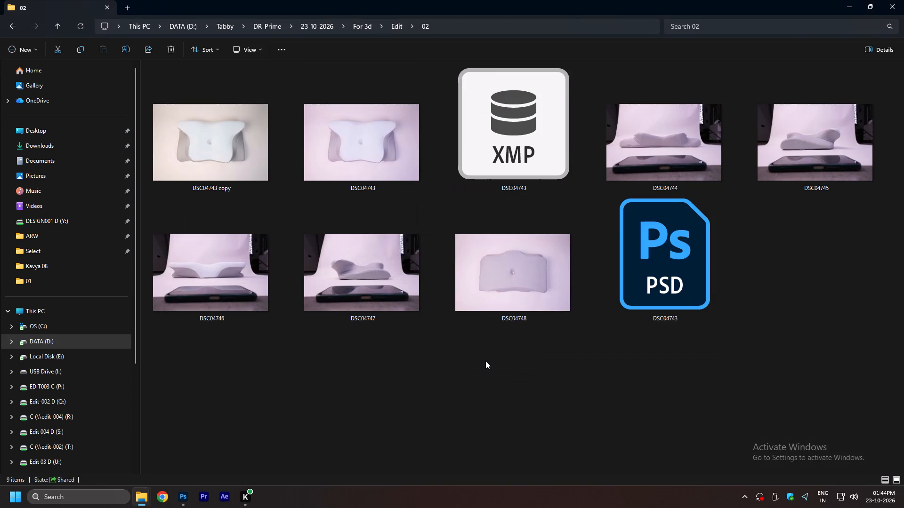
key("F5")
left_click(675, 147)
key("Delete")
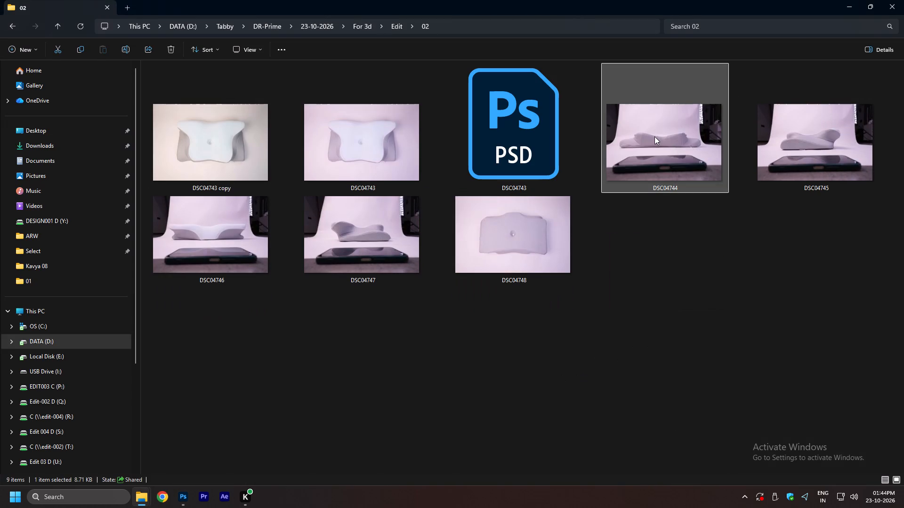
Open DSC04744.ARW from the 02 folder in Photoshop through Camera Raw with temperature 4400 and tint 12.
left_click_drag(654, 135, 472, 62)
key("alt+Tab")
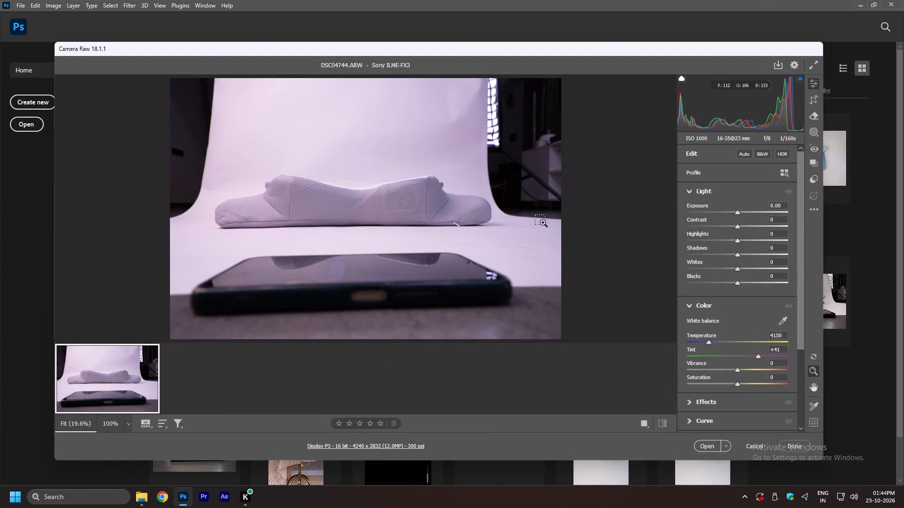
left_click_drag(784, 337, 753, 337)
type("4400")
left_click_drag(784, 350, 749, 351)
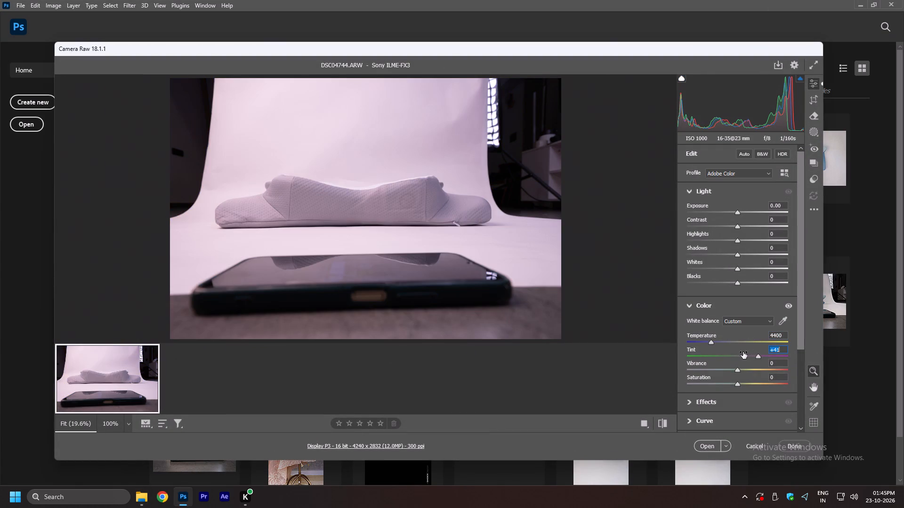
type("12")
left_click(710, 448)
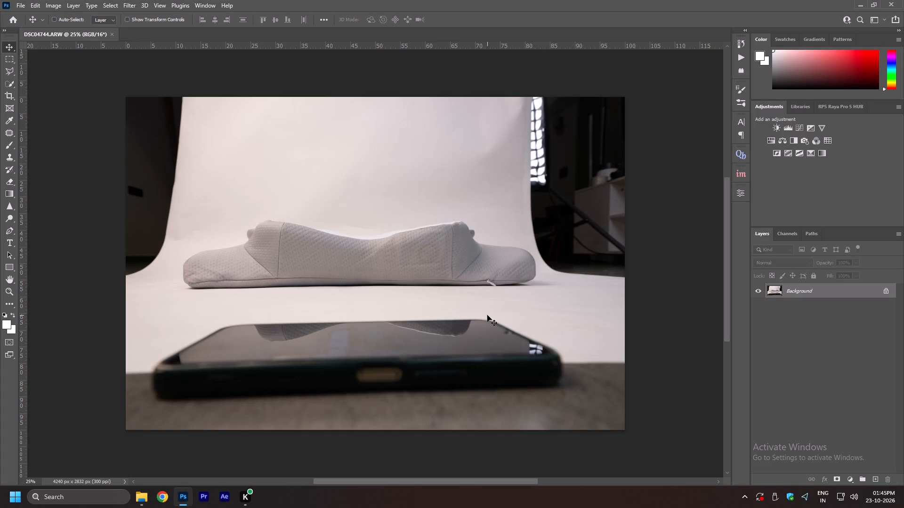
Duplicate the background layer, replace the dark area left of the backdrop with Content-Aware Fill, and patch the blend.
key("ctrl+j")
key("j")
left_click_drag(148, 286, 132, 102)
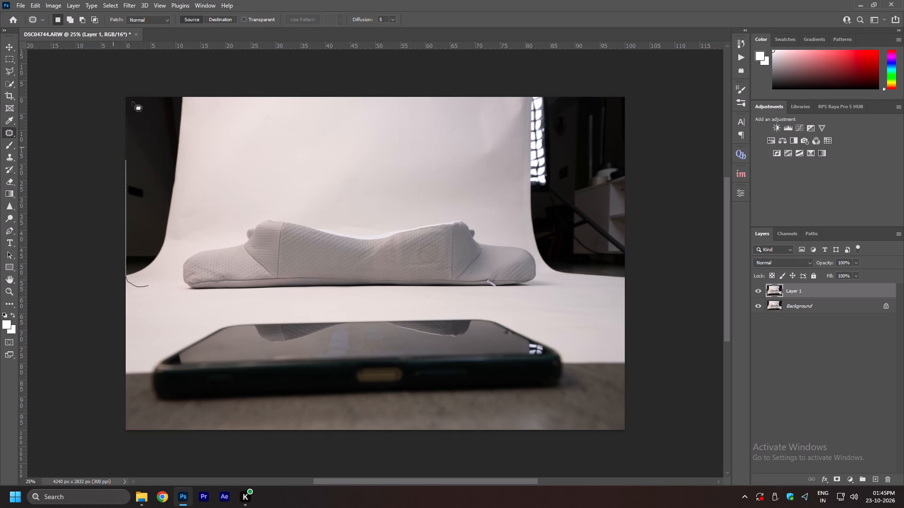
left_click_drag(132, 102, 87, 258)
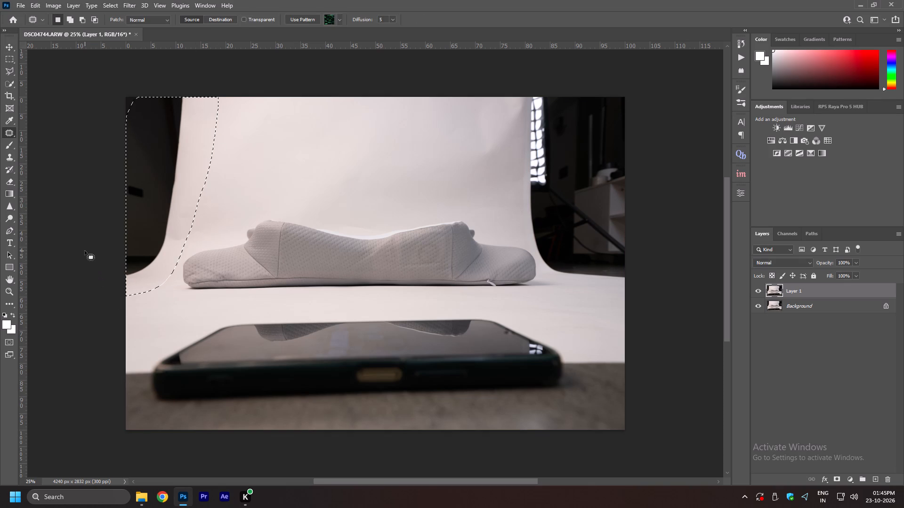
key("shift+BackSpace")
key("Return")
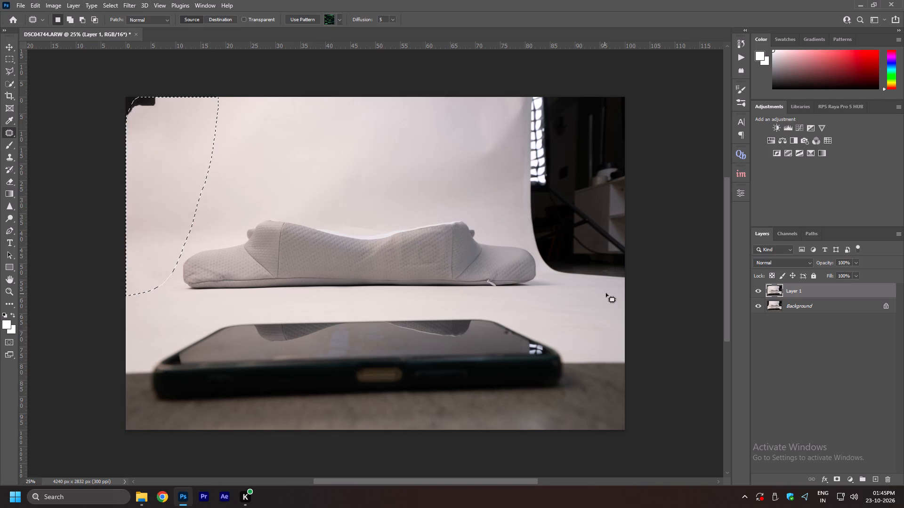
left_click(626, 291)
left_click_drag(189, 168, 196, 123)
left_click_drag(172, 127, 287, 141)
left_click(287, 141)
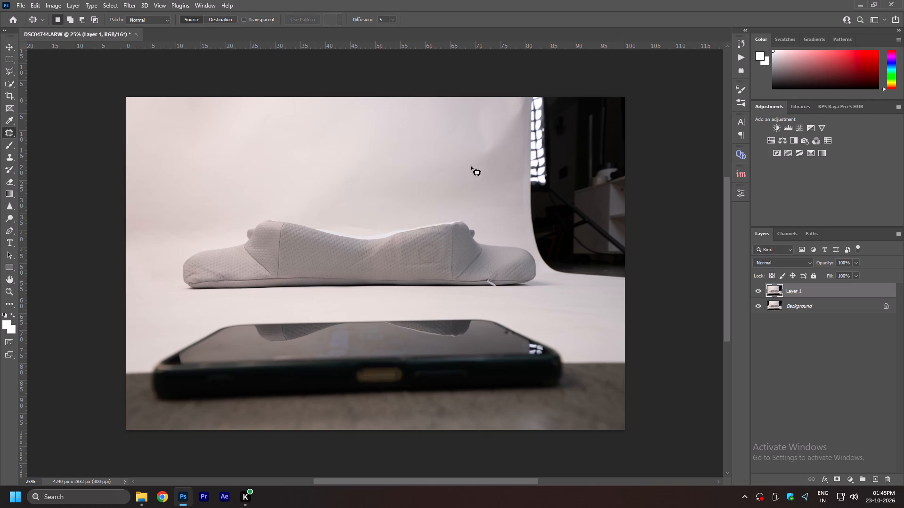
Replace the dark room area right of the backdrop with Content-Aware Fill and patch the shadowed transition.
left_click_drag(643, 295, 541, 269)
left_click(584, 286)
left_click_drag(629, 289, 503, 94)
left_click_drag(503, 94, 659, 281)
key("shift+BackSpace")
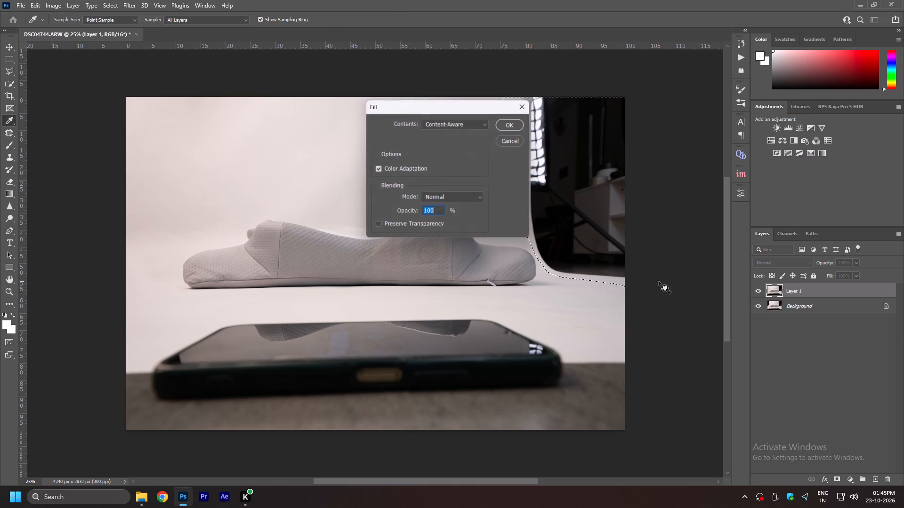
key("Return")
left_click(676, 193)
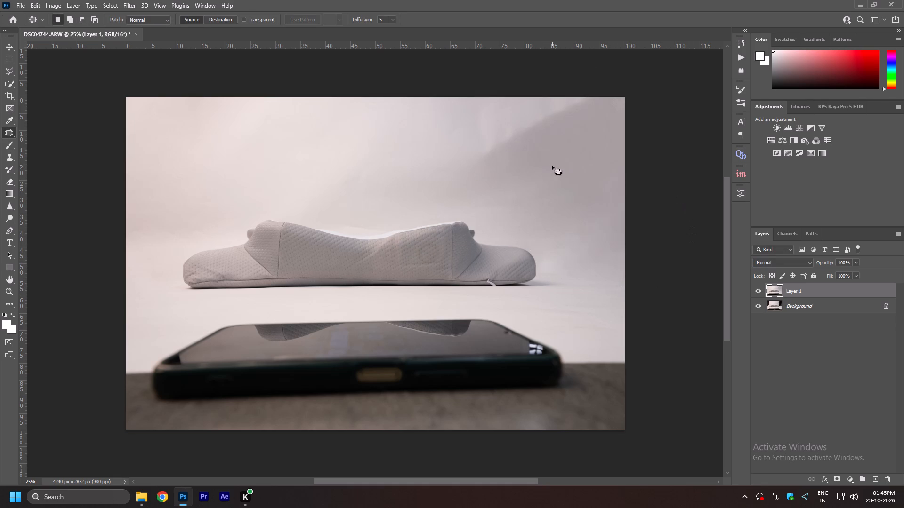
left_click_drag(540, 170, 624, 136)
left_click_drag(562, 142, 352, 154)
left_click(322, 137)
Select the phone and table in the foreground below the pillow and replace them with Content-Aware Fill.
left_click_drag(94, 364, 533, 309)
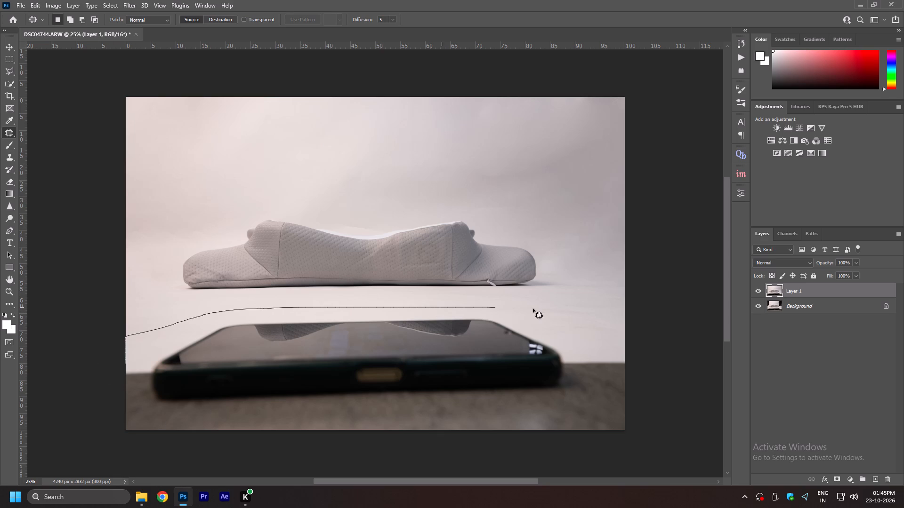
left_click_drag(533, 309, 80, 392)
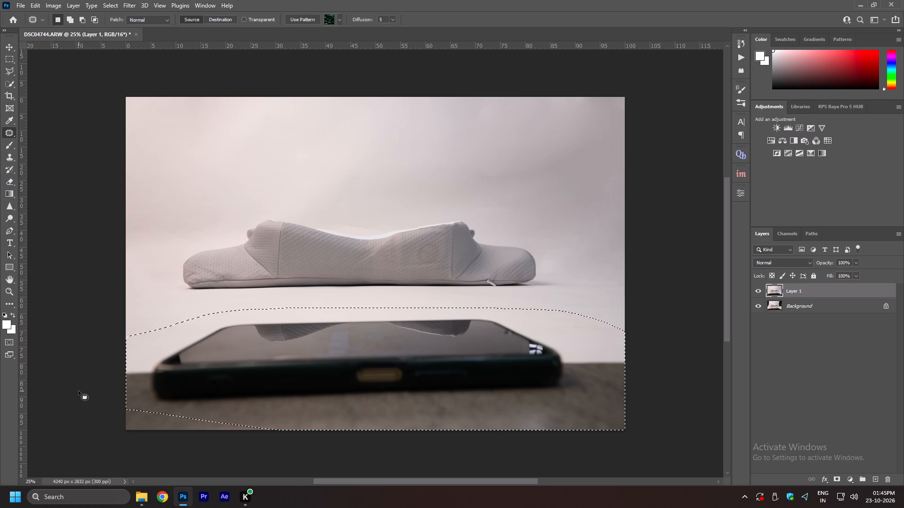
key("shift+BackSpace")
key("Return")
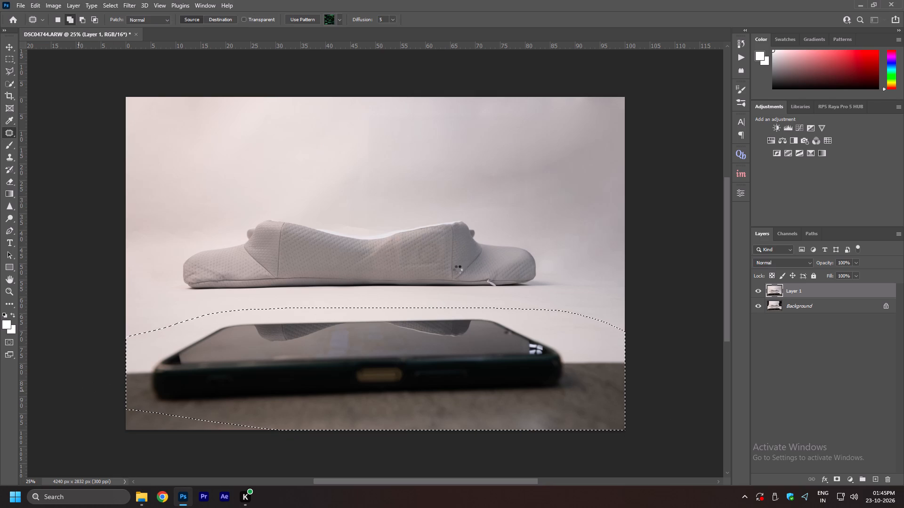
left_click(669, 246)
Remove the duplicated pillow fragments and dark strip from the lower-left foreground with Content-Aware Fill.
left_click_drag(250, 460, 123, 348)
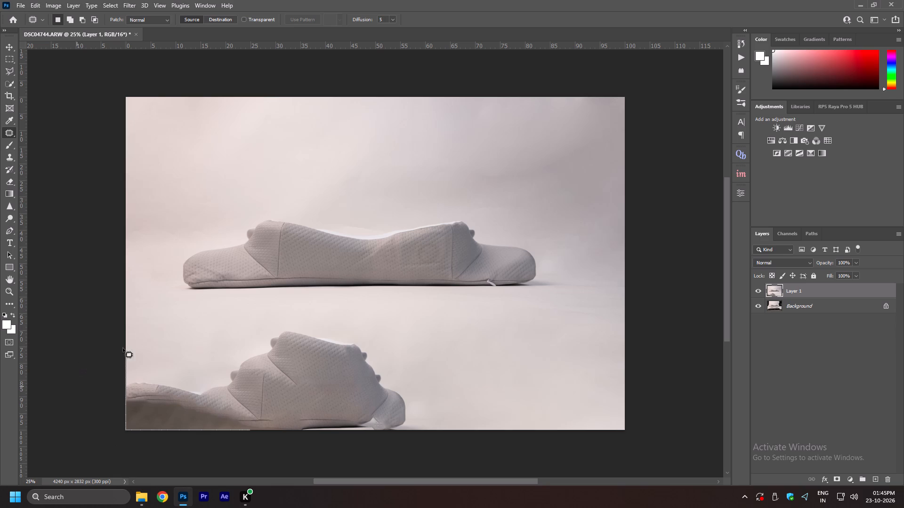
left_click_drag(123, 348, 444, 444)
key("shift+BackSpace")
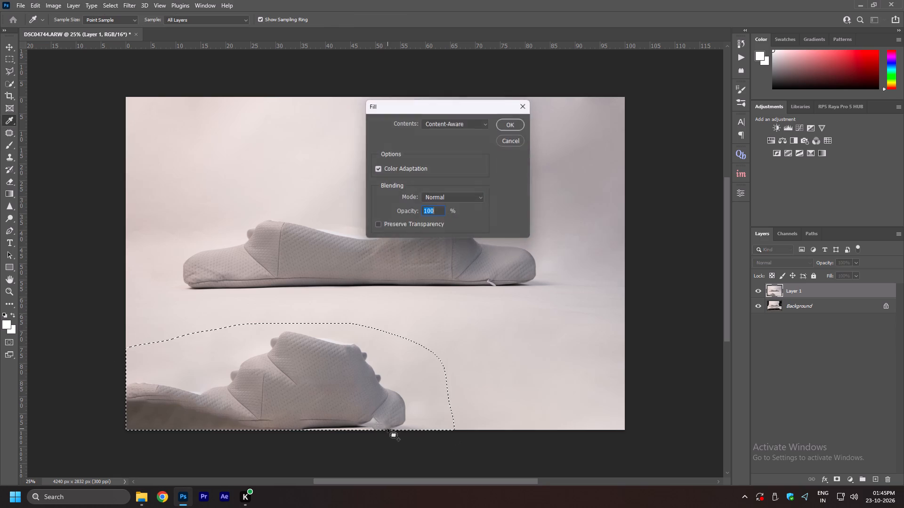
key("Return")
left_click(347, 456)
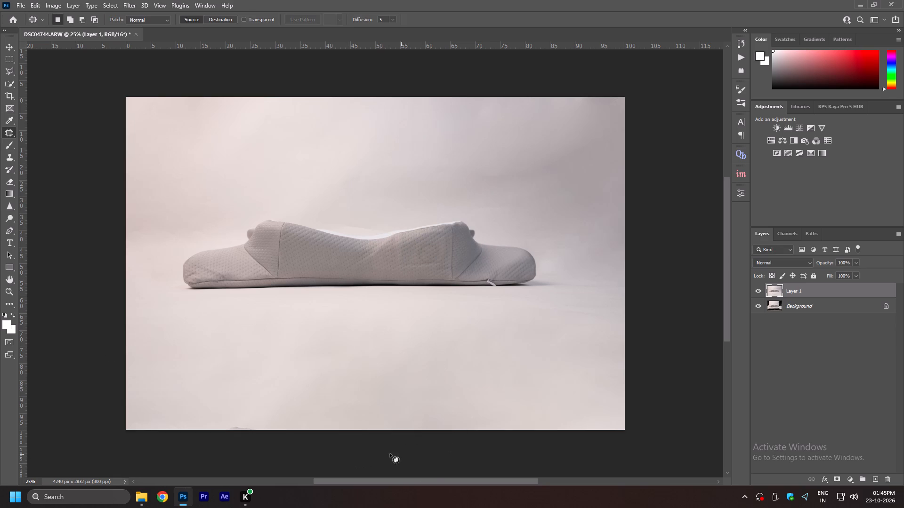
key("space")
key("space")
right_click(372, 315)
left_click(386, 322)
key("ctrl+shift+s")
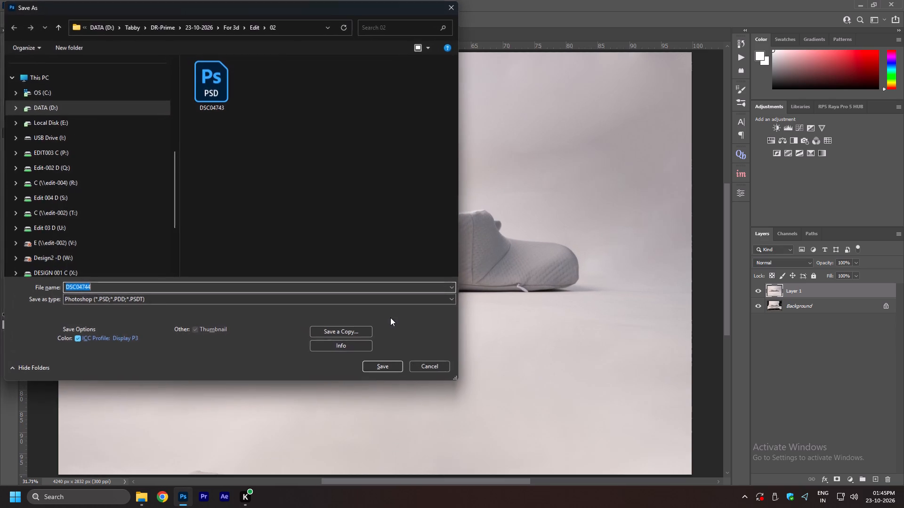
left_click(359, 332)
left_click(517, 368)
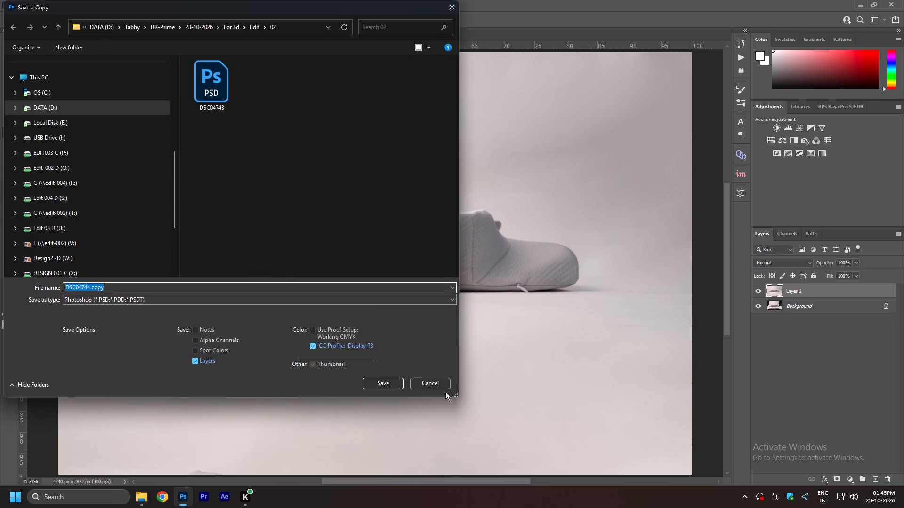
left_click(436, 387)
Patch the pale smudge on the backdrop just above the pillow's central dip with clean backdrop from higher up.
scroll(335, 220, "up", 13, "alt")
left_click_drag(386, 230, 490, 217)
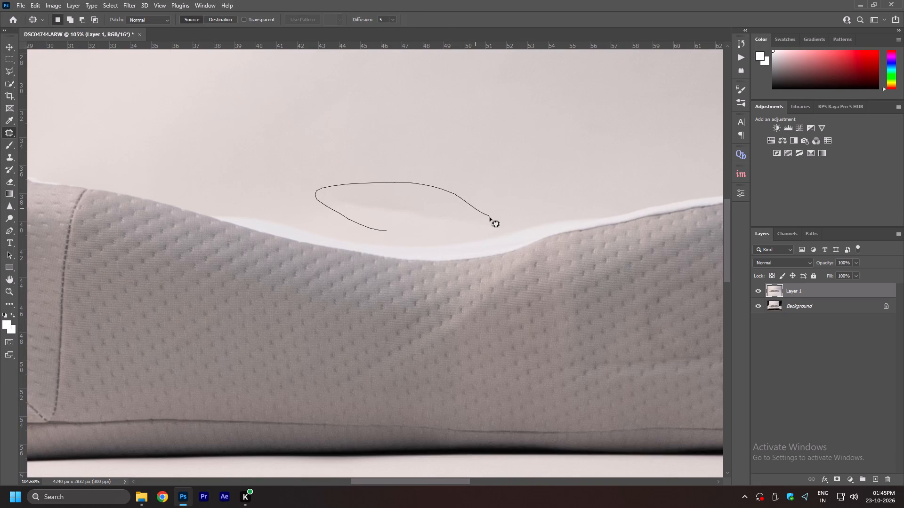
left_click_drag(490, 217, 432, 231)
left_click_drag(422, 229, 432, 162)
left_click(438, 129)
Patch the uneven backdrop tone above the right half of the pillow using a clean area of the backdrop further left.
scroll(385, 229, "down", 8, "alt")
key("space")
key("space")
key("space")
key("space")
key("space")
key("space")
right_click(393, 290)
left_click(402, 293)
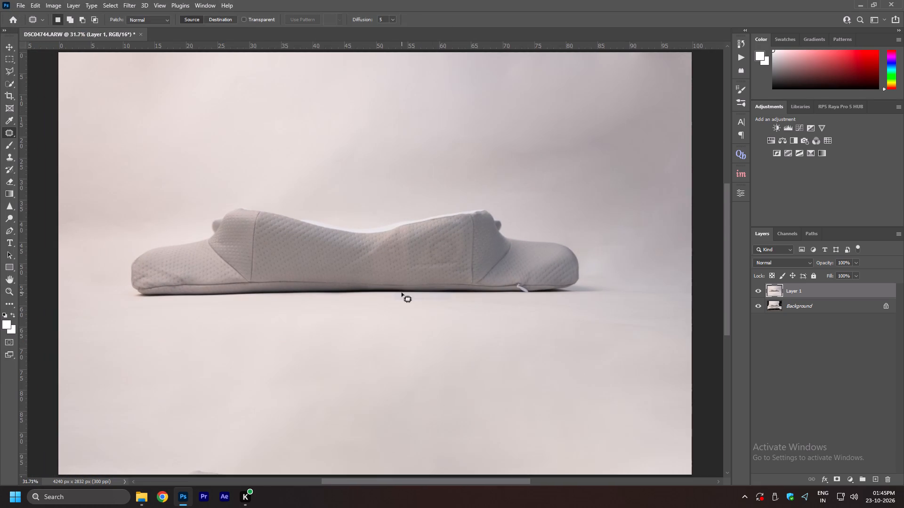
left_click_drag(527, 170, 589, 180)
left_click_drag(576, 165, 314, 146)
left_click(303, 142)
Save a JPEG copy of DSC04744 in the Edit\02 folder at quality 12.
key("space")
key("space")
right_click(386, 322)
left_click(401, 327)
key("ctrl+shift+s")
left_click(341, 328)
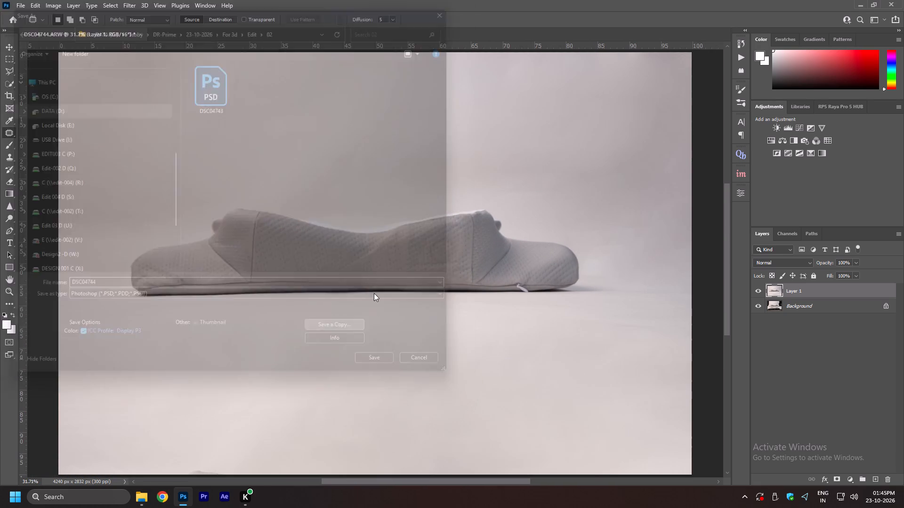
left_click(361, 295)
key("j")
key("Return")
key("Return")
key("Return")
key("Return")
key("Return")
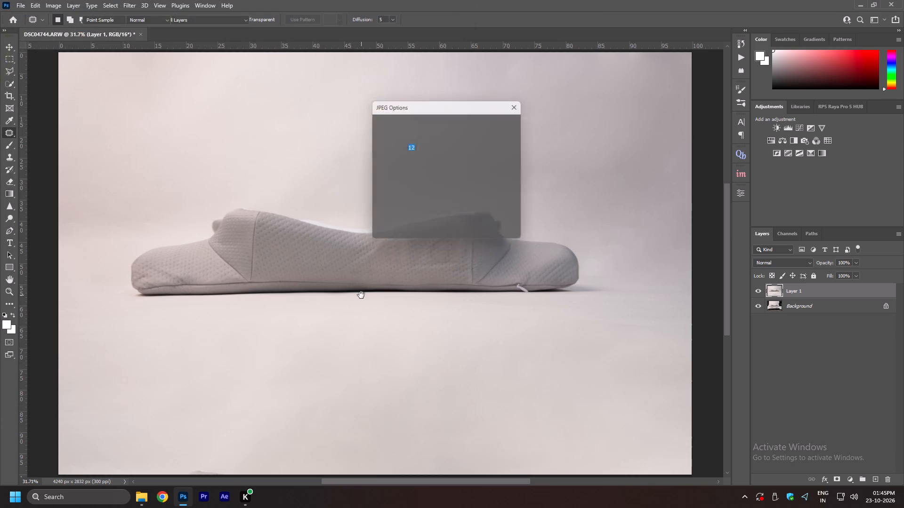
Save the layered retouched photo as DSC04744.psd.
key("ctrl+s")
key("Return")
key("Return")
key("Return")
key("Return")
key("Return")
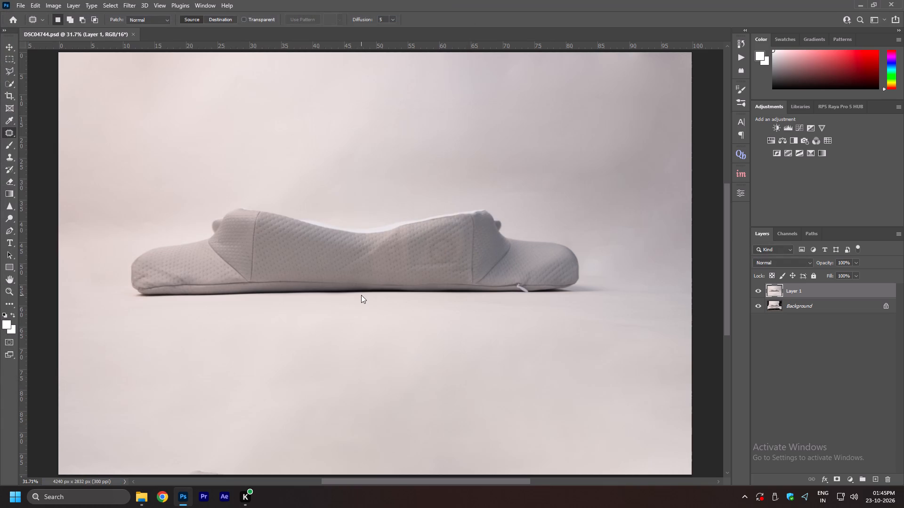
Switch to Chrome with the green-avatar T profile and open WhatsApp Web.
left_click(155, 495)
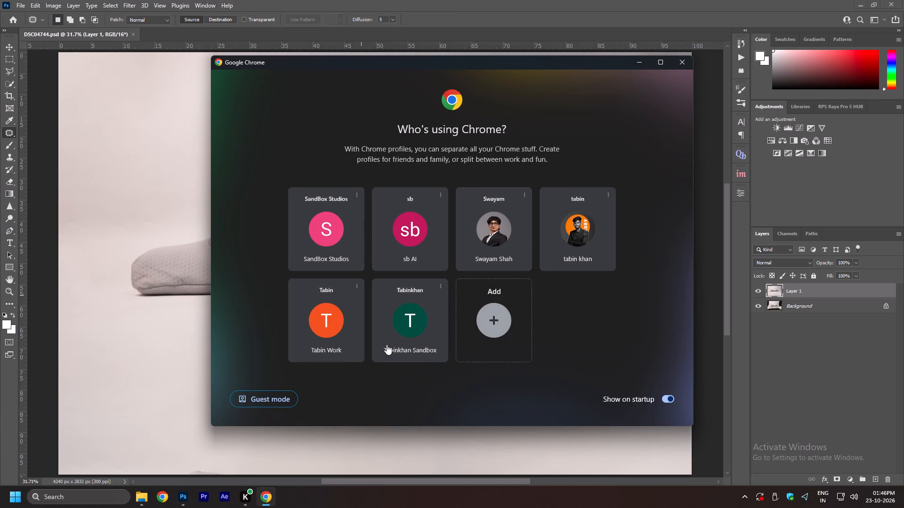
left_click(407, 337)
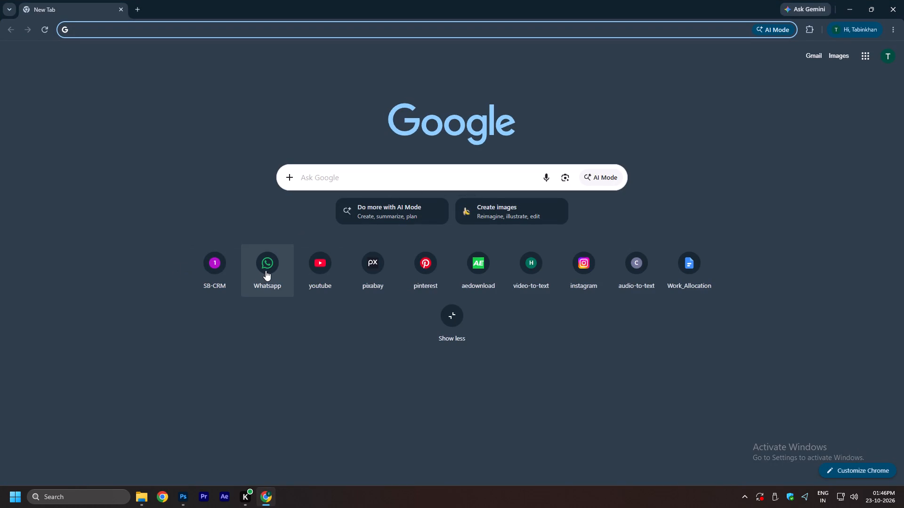
left_click(266, 270)
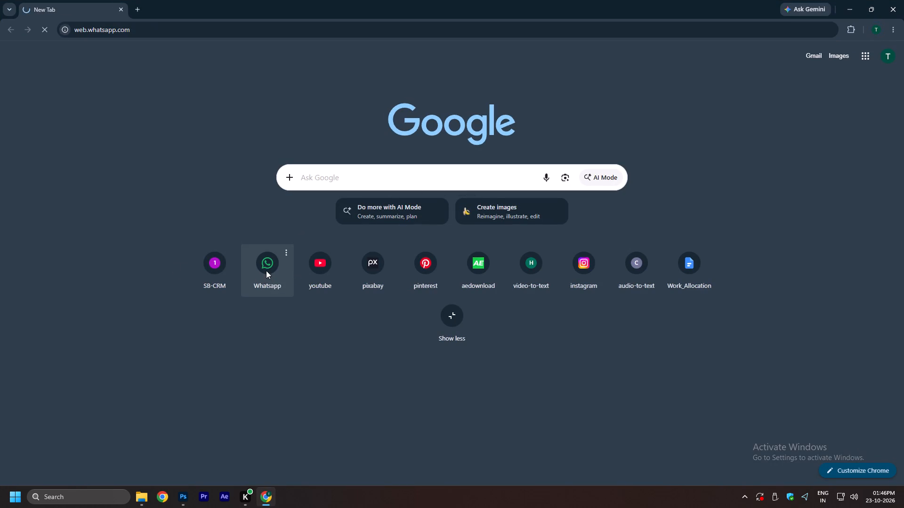